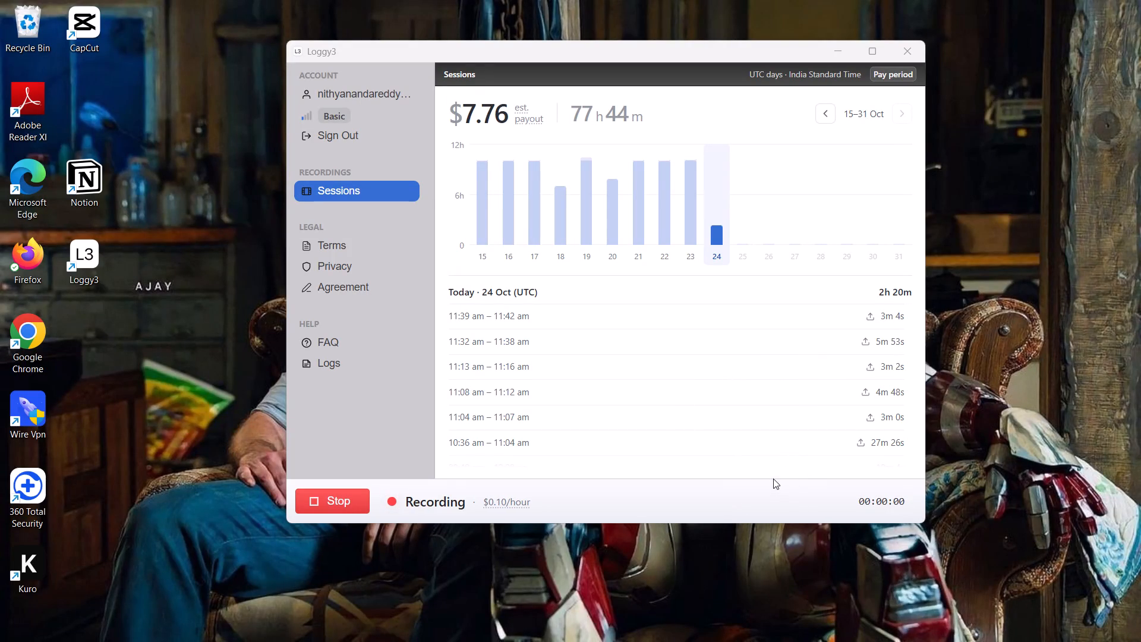
Switch to Chrome and bring up the FX Replay testing session with the AUD/USD 4h chart.
scroll(727, 494, "up", 3)
left_click(231, 309)
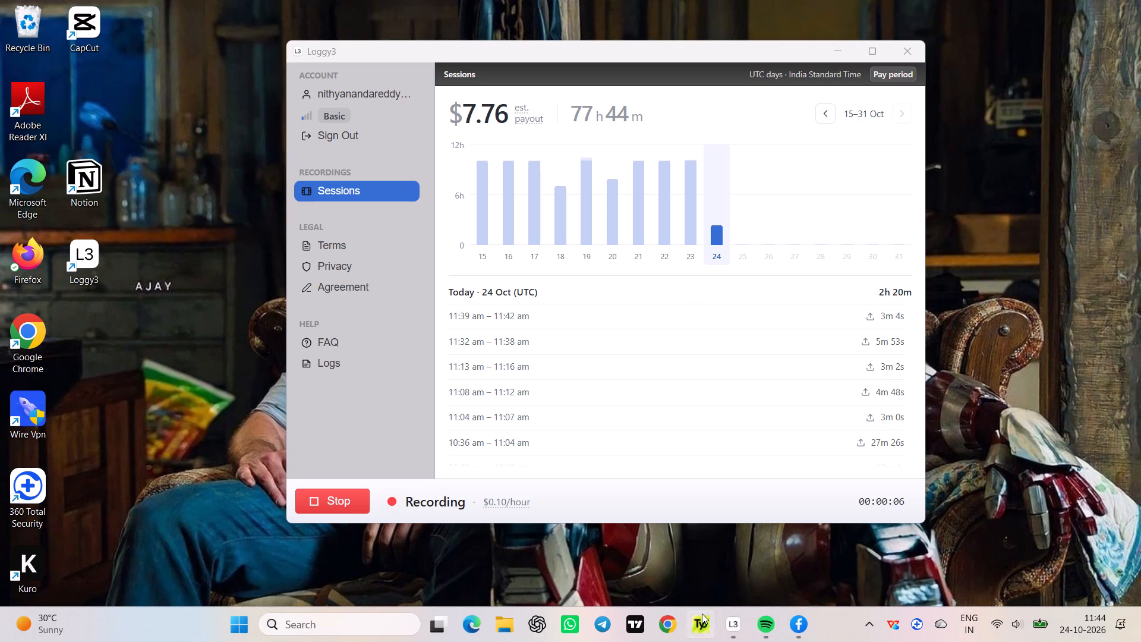
left_click(672, 620)
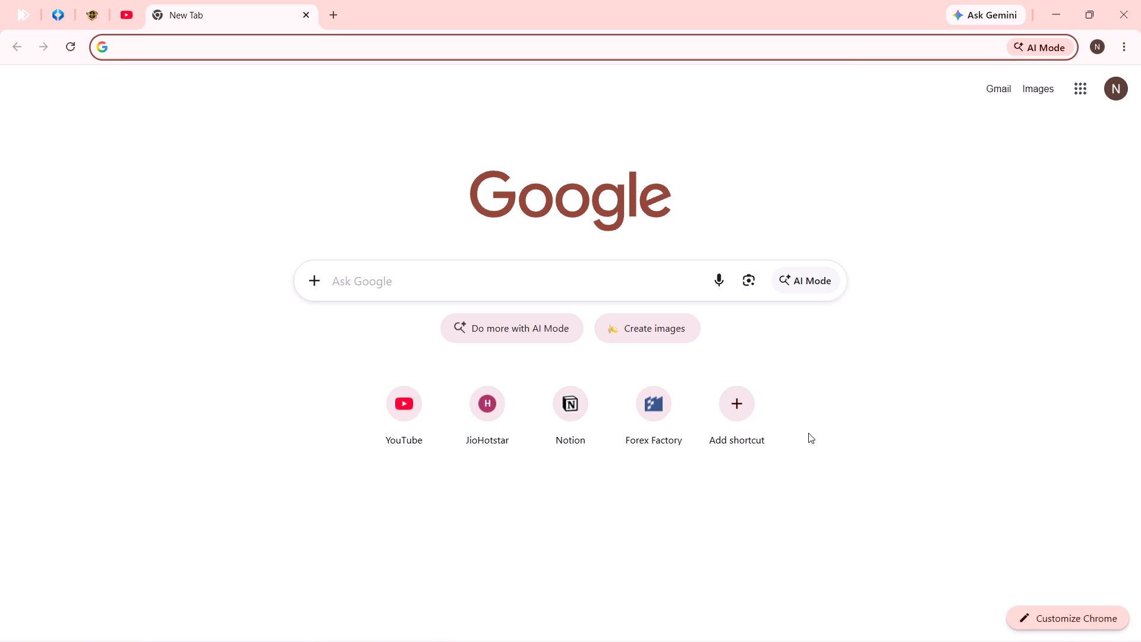
left_click(21, 7)
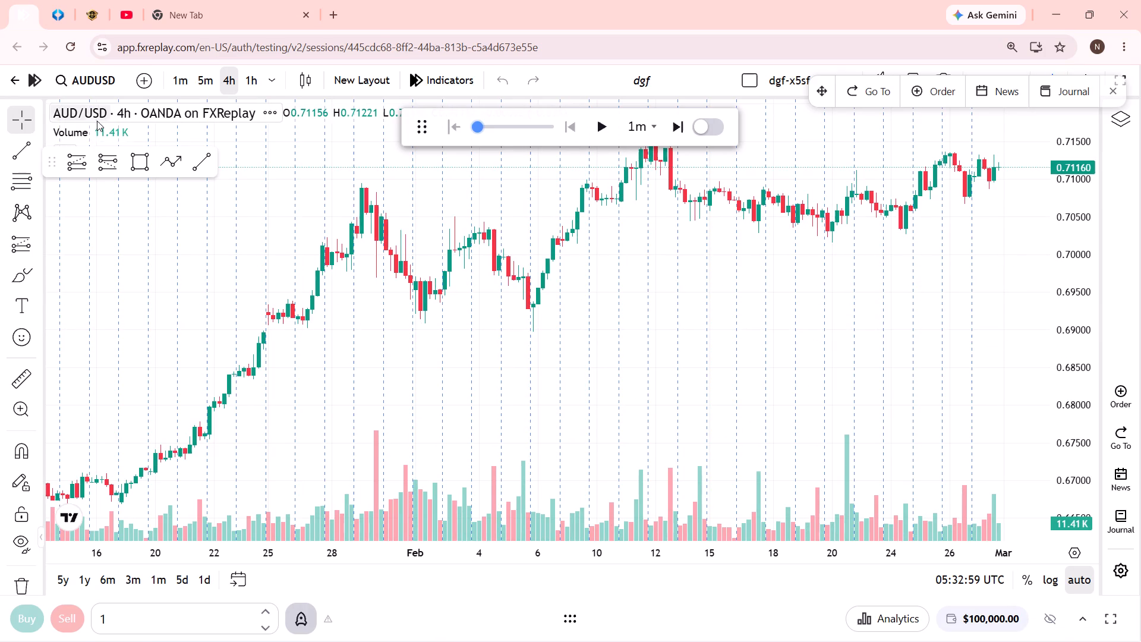
Remove the Volume indicator from the AUD/USD chart and close the floating order toolbar.
left_click(148, 134)
left_click_drag(768, 267, 745, 312)
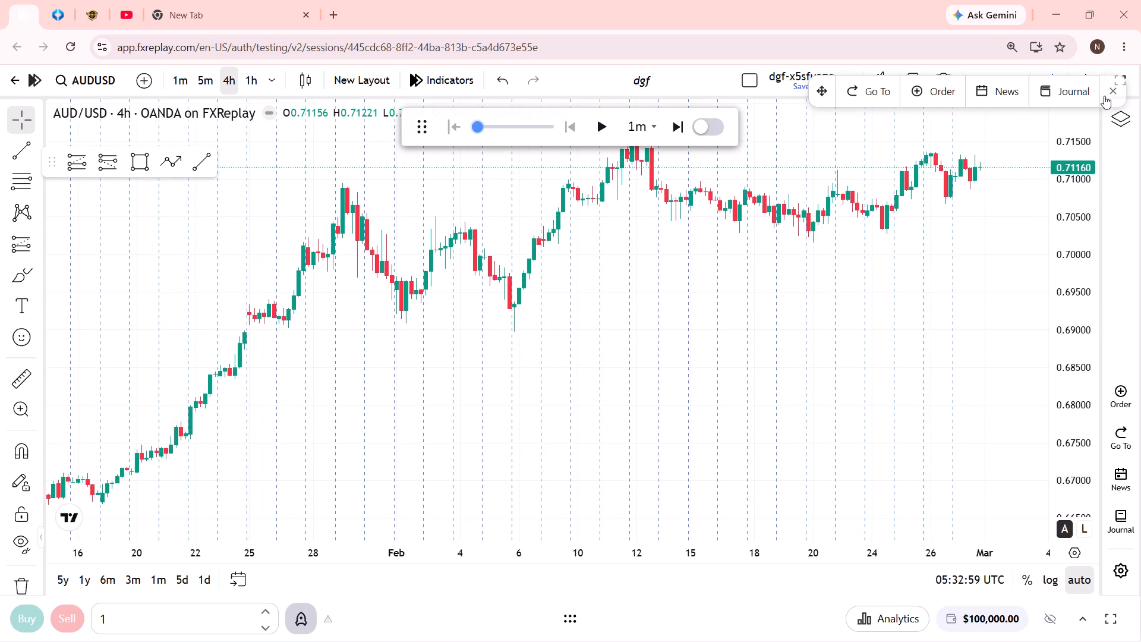
left_click(1114, 93)
Switch the chart to full screen and frame the February candles with empty space after the latest bar.
left_click(1117, 75)
left_click_drag(944, 209, 847, 376)
double_click(874, 325)
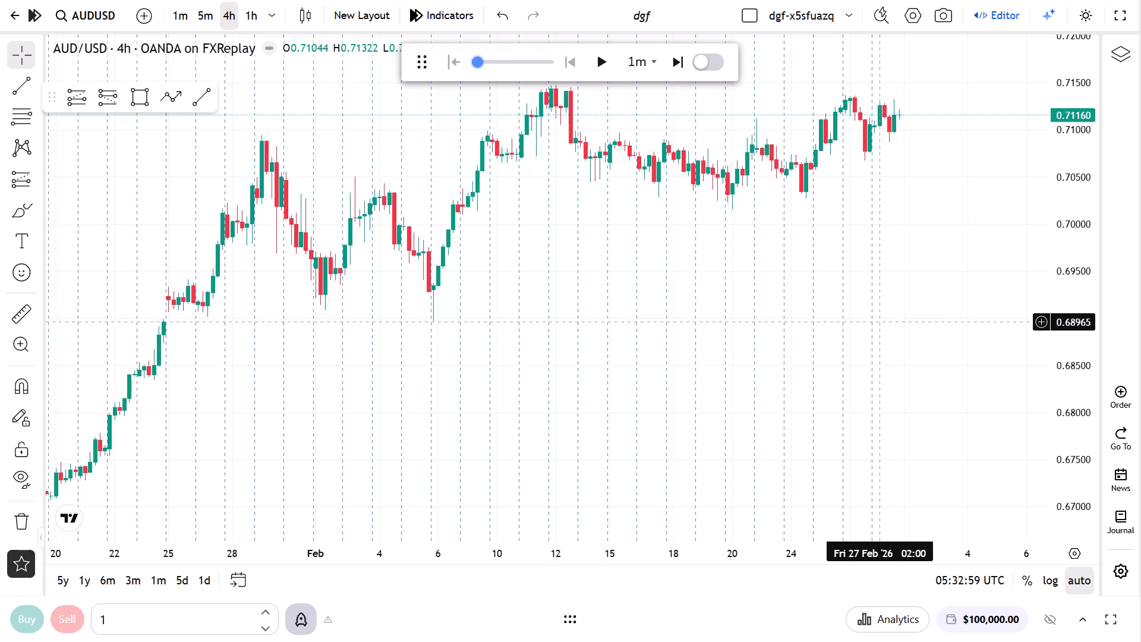
left_click_drag(877, 314, 885, 362)
left_click_drag(1068, 316, 1068, 266)
left_click_drag(900, 216, 899, 398)
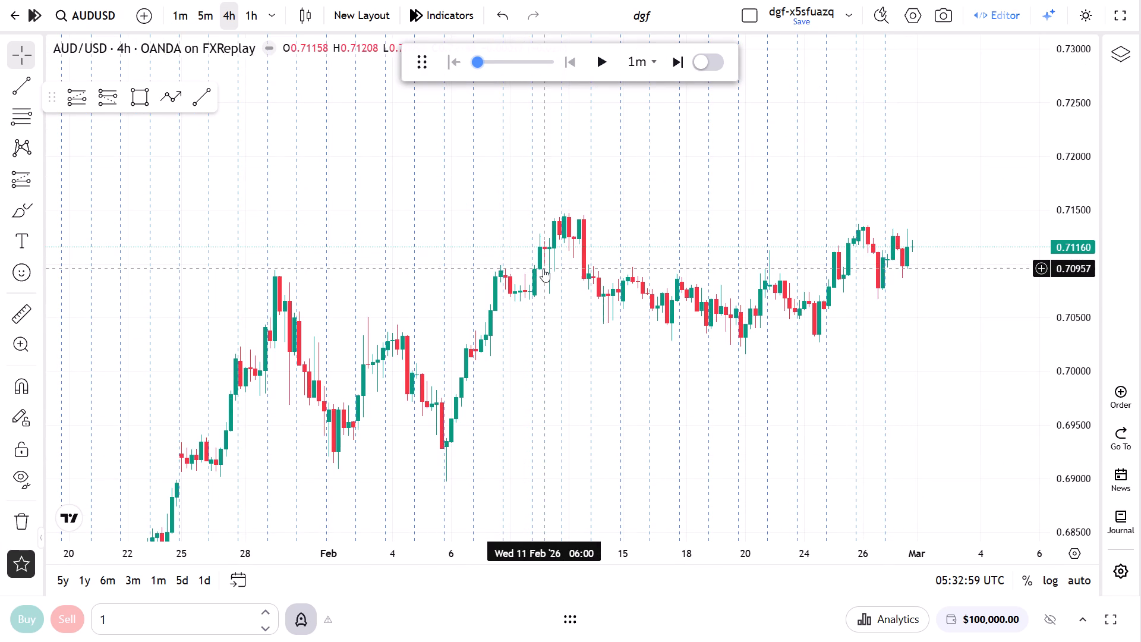
left_click_drag(556, 271, 562, 270, "shift")
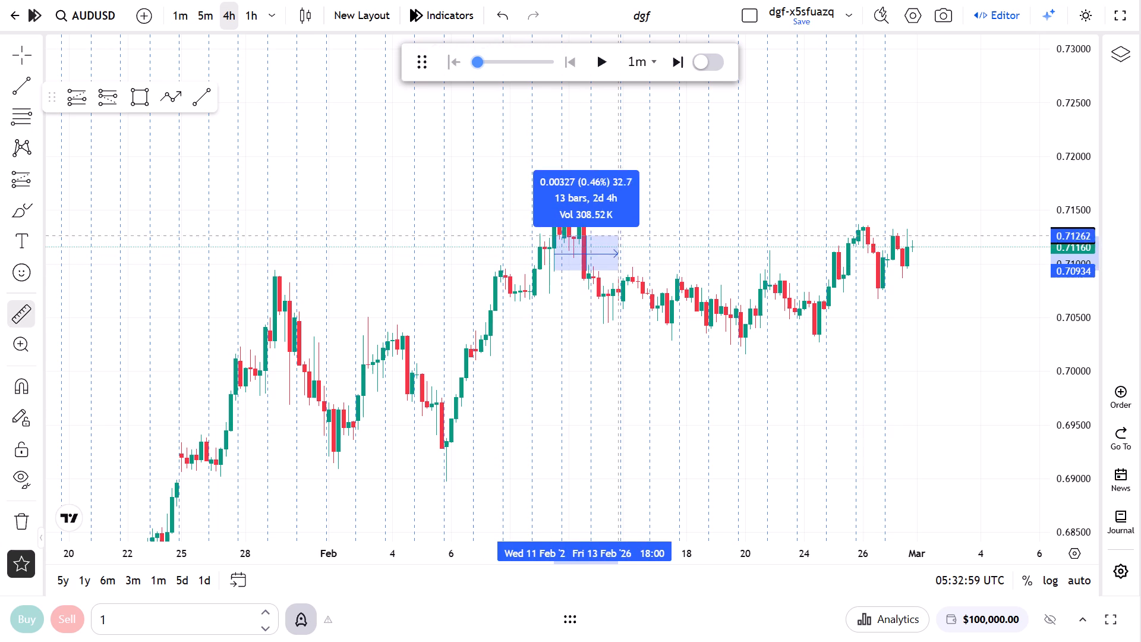
right_click(624, 226)
left_click_drag(572, 306, 564, 327)
Run the replay with a 4h step and pause it around 11 March, after price spikes above the February highs.
left_click(601, 74)
left_click(653, 68)
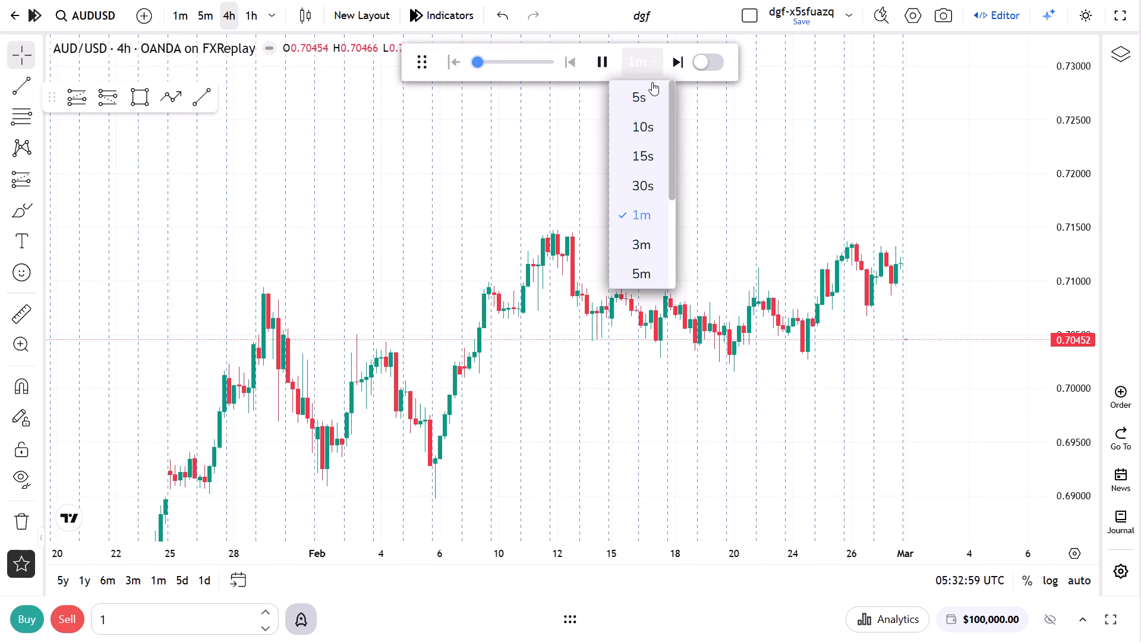
scroll(642, 251, "down", 3)
left_click(646, 285)
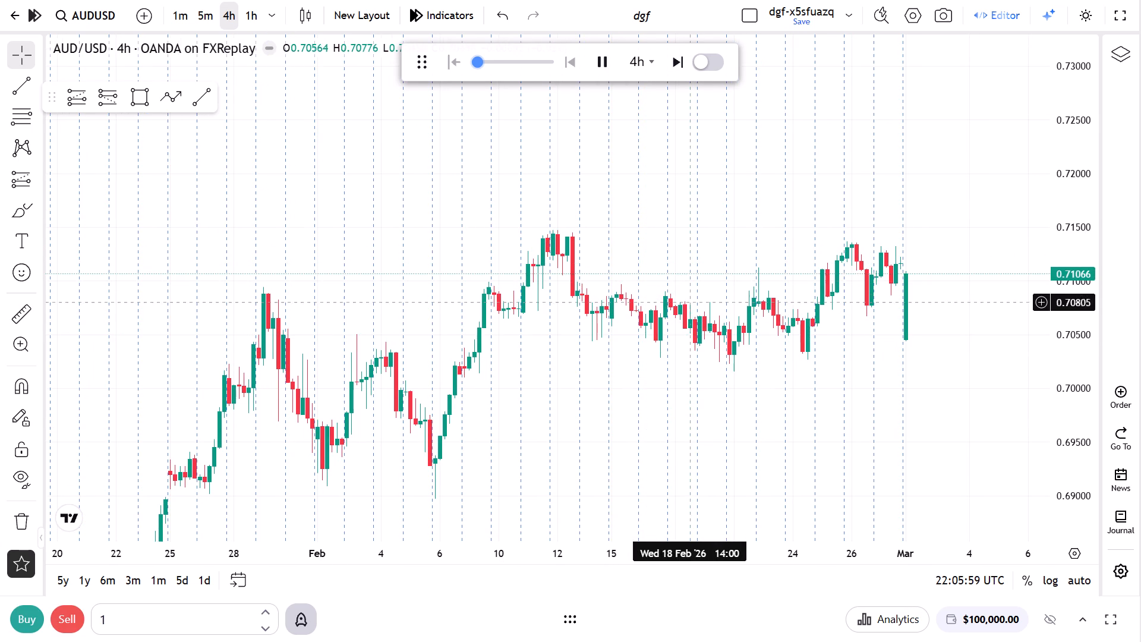
left_click(668, 301)
left_click_drag(711, 288, 695, 298)
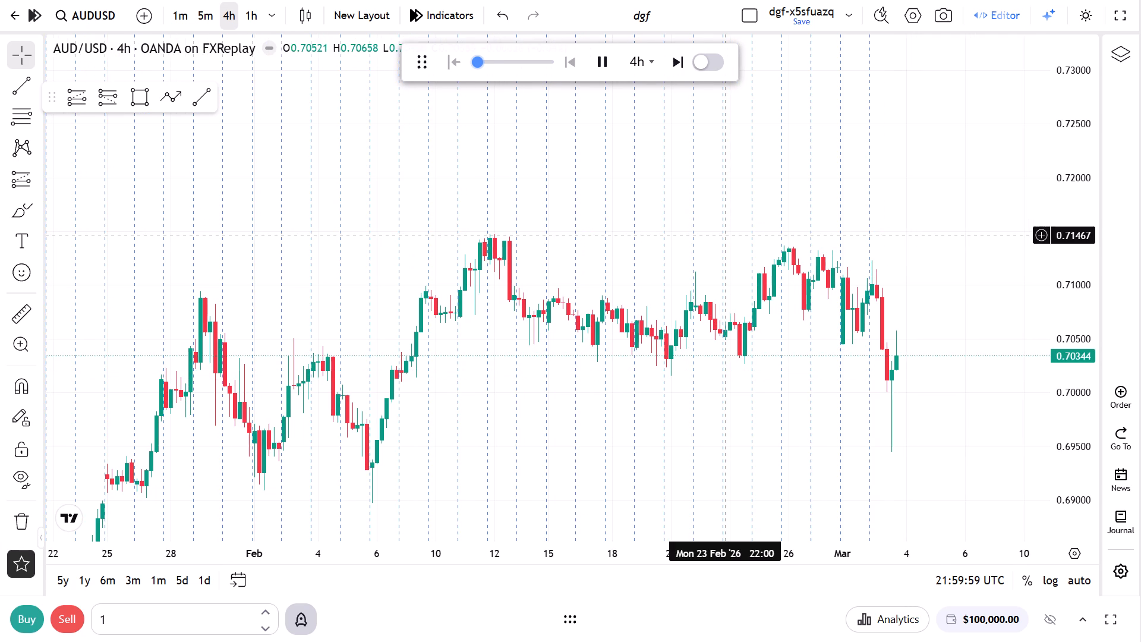
left_click_drag(727, 449, 761, 375)
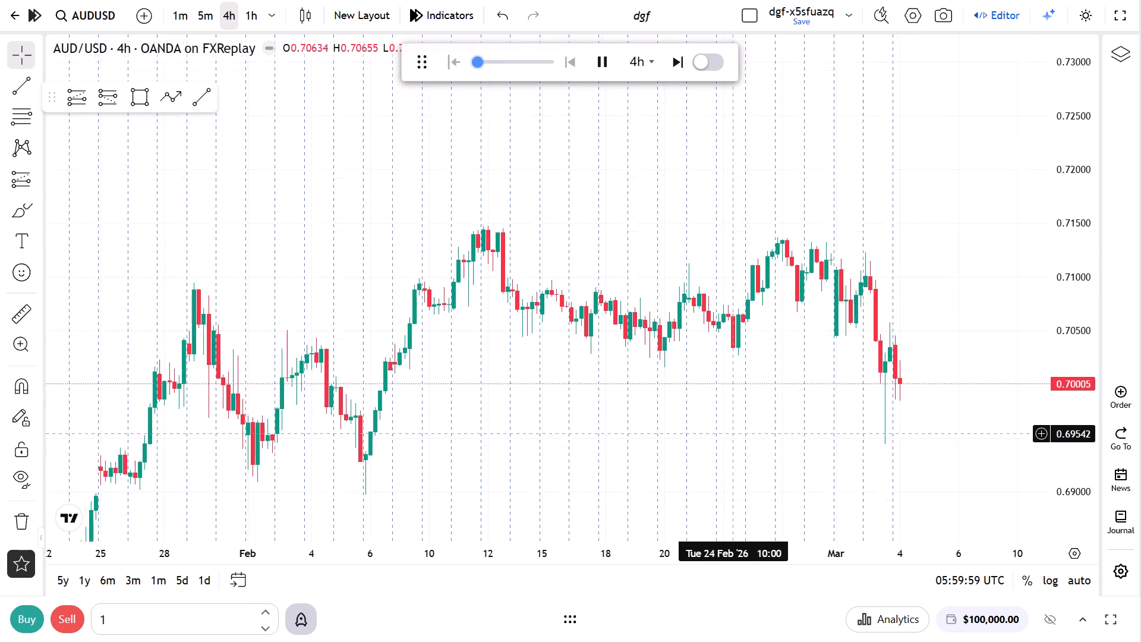
left_click_drag(761, 375, 768, 342)
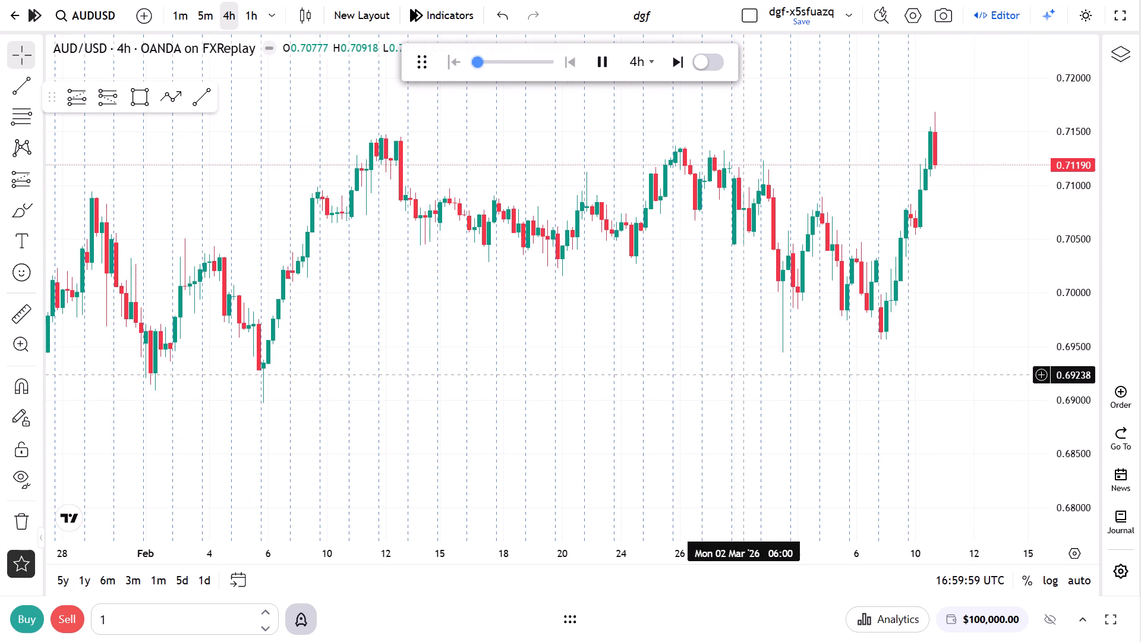
left_click(616, 74)
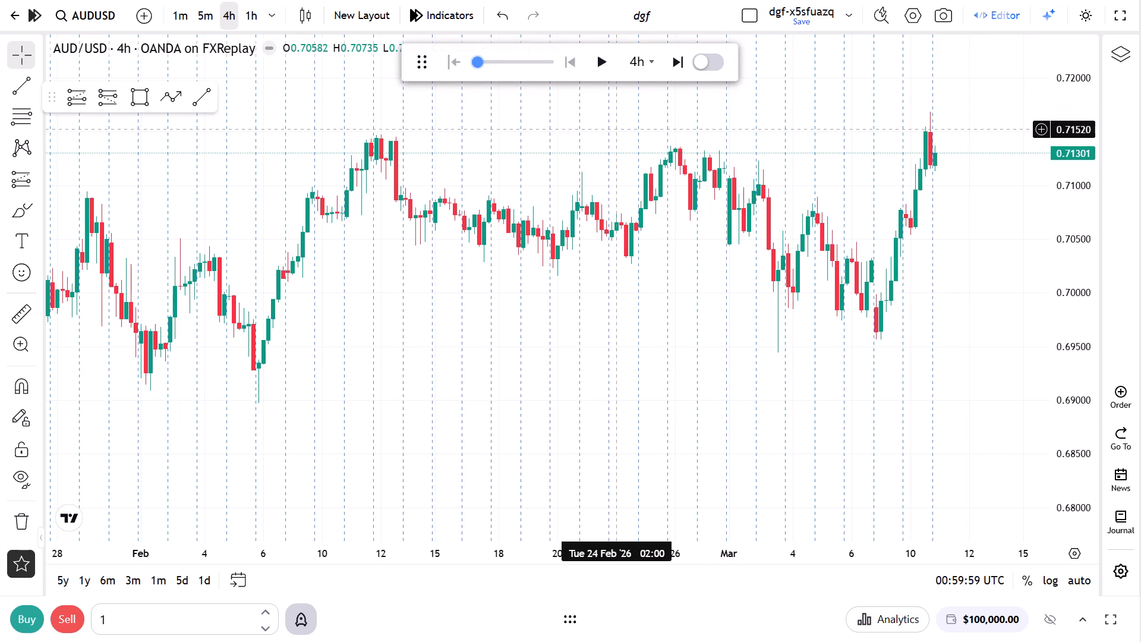
Draw a thin resistance rectangle across the February highs from 11 Feb to 12 Mar, about 0.71429 to 0.71467.
left_click_drag(617, 136, 603, 196)
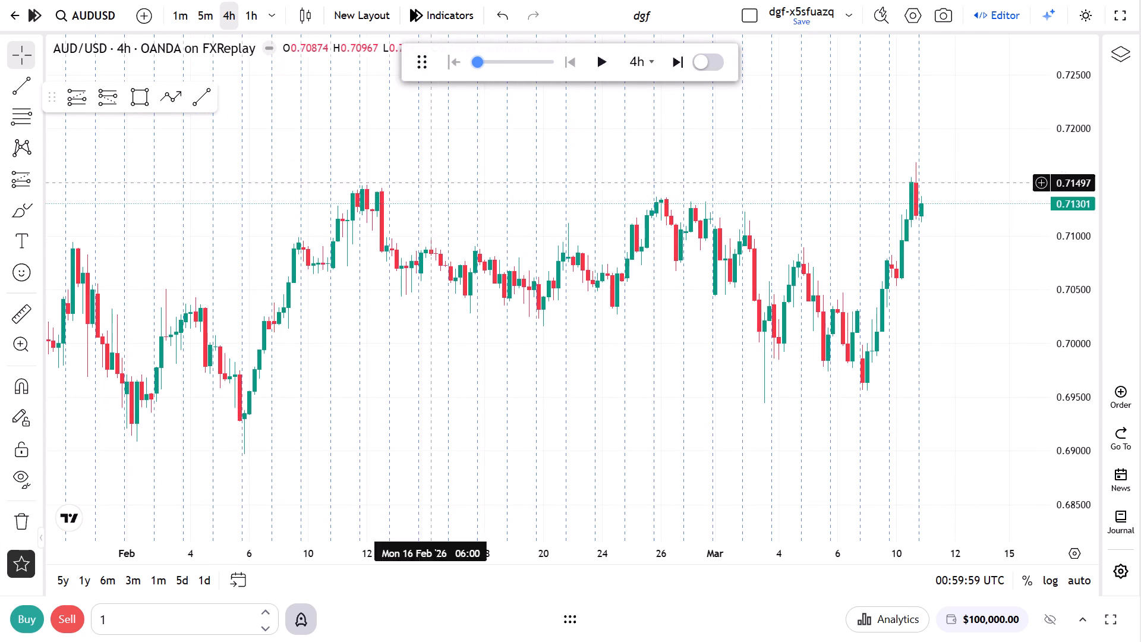
left_click(132, 99)
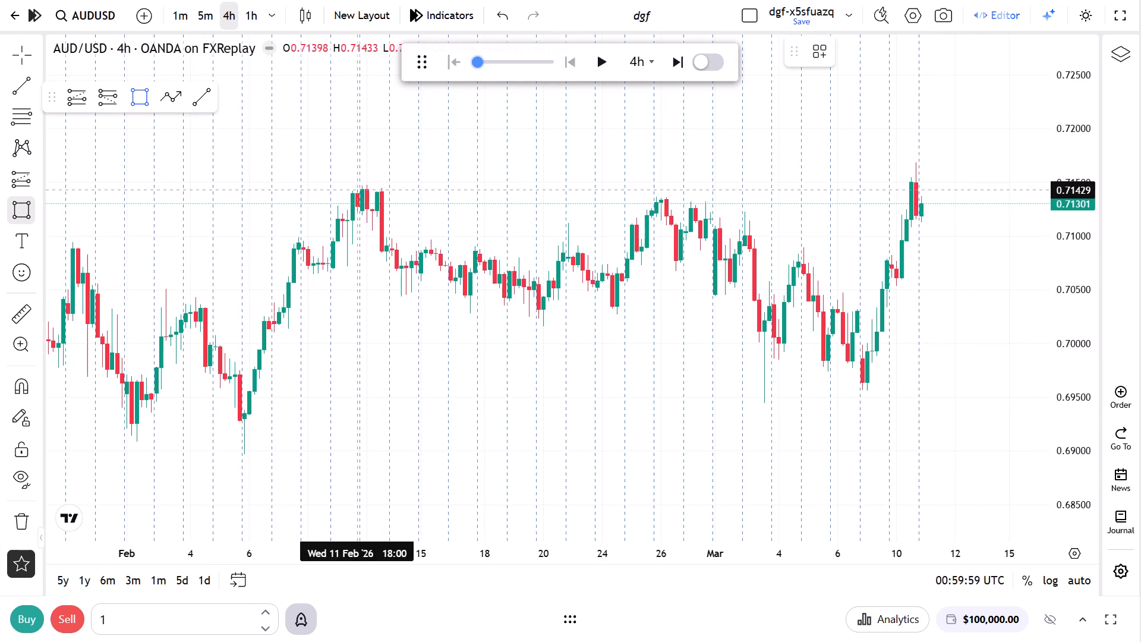
left_click(352, 190)
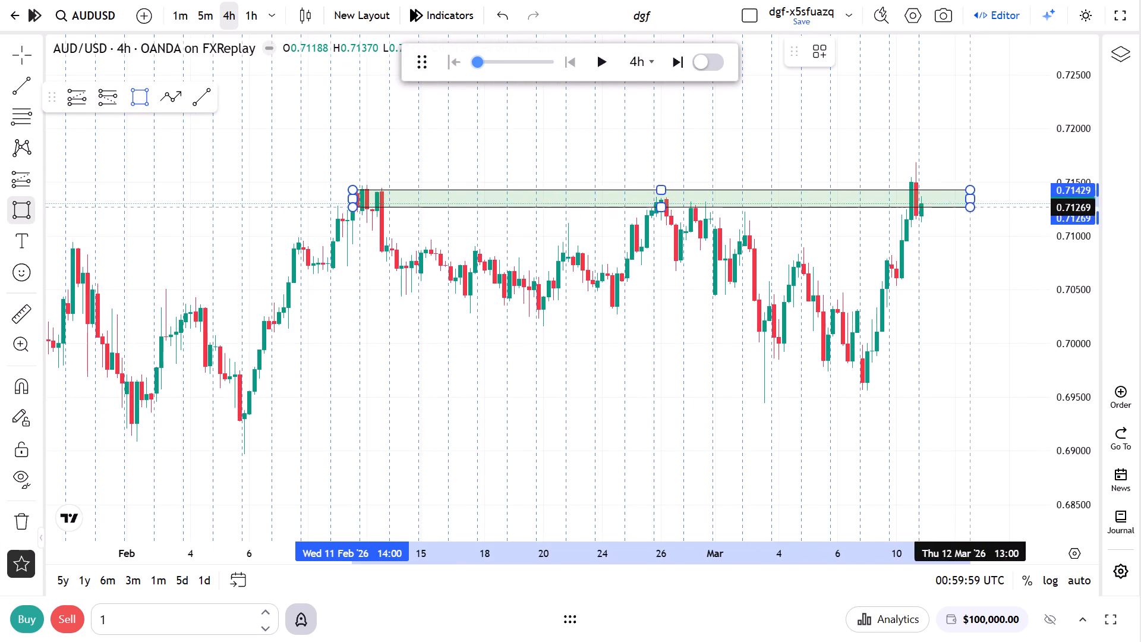
left_click(980, 186)
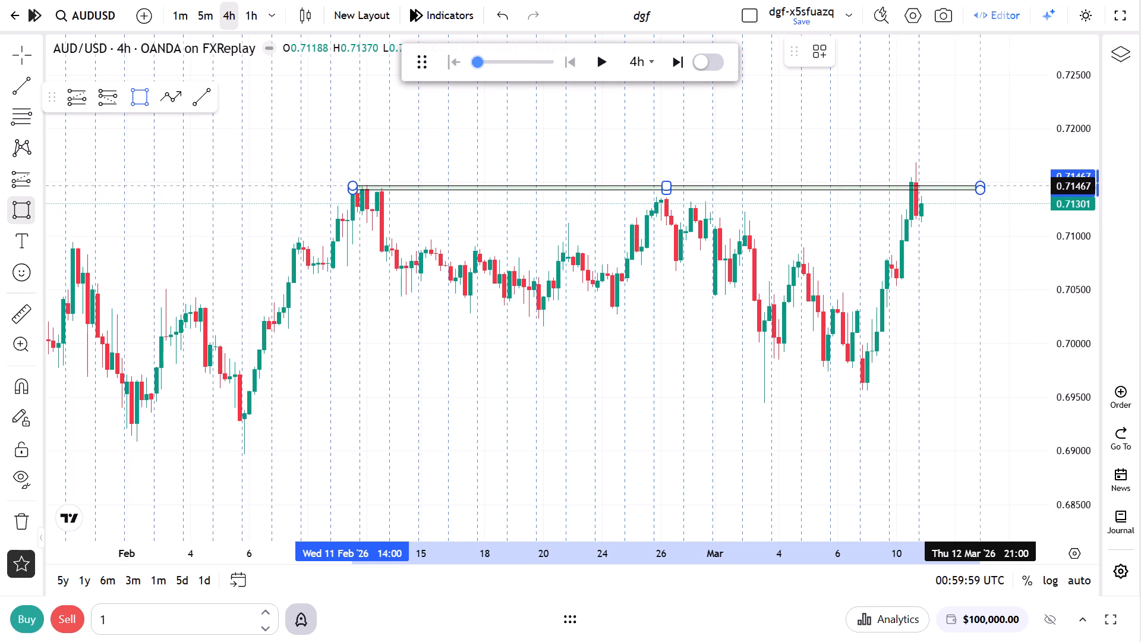
left_click(922, 207)
Place a long position at the 10 March candle with entry about 0.71475, target 0.72018 and stop about 0.71170.
left_click(80, 101)
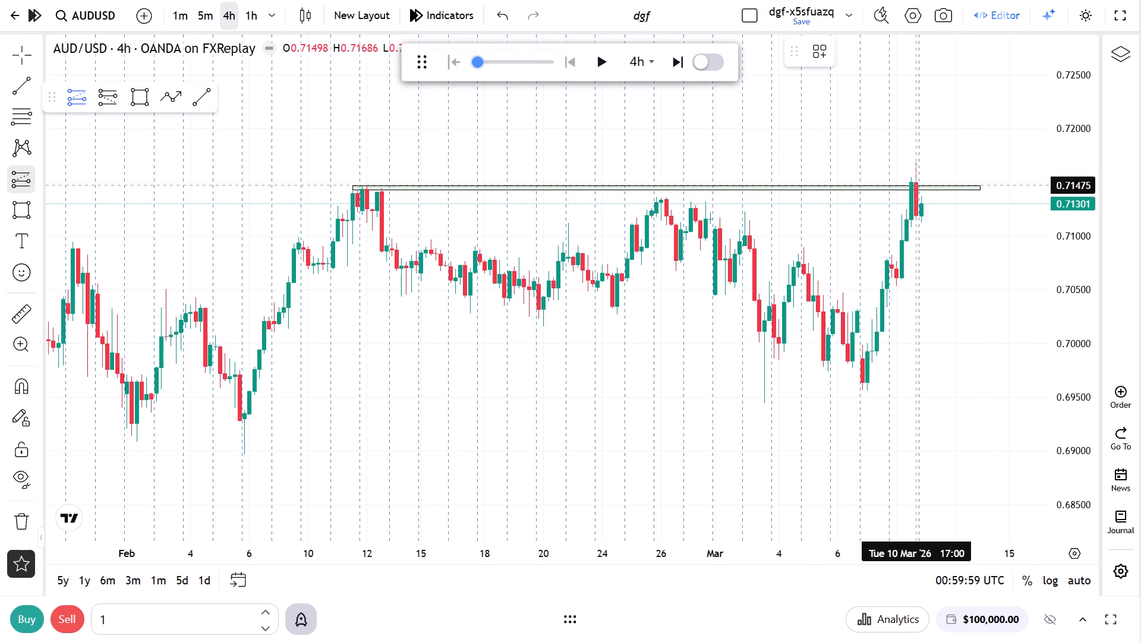
left_click(917, 185)
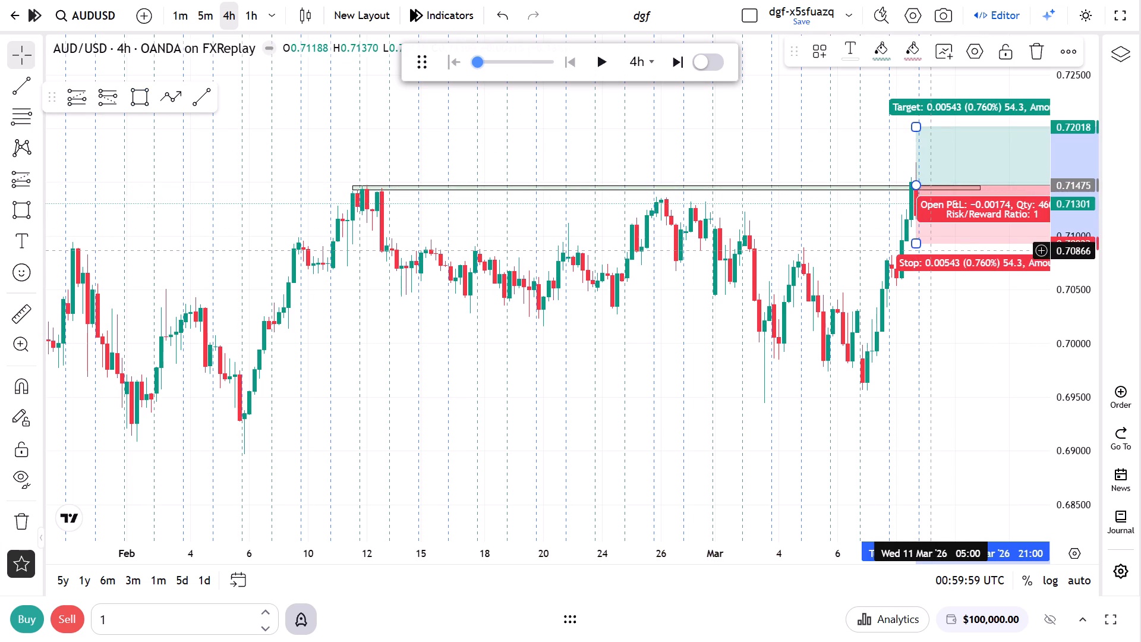
left_click_drag(915, 245, 906, 221)
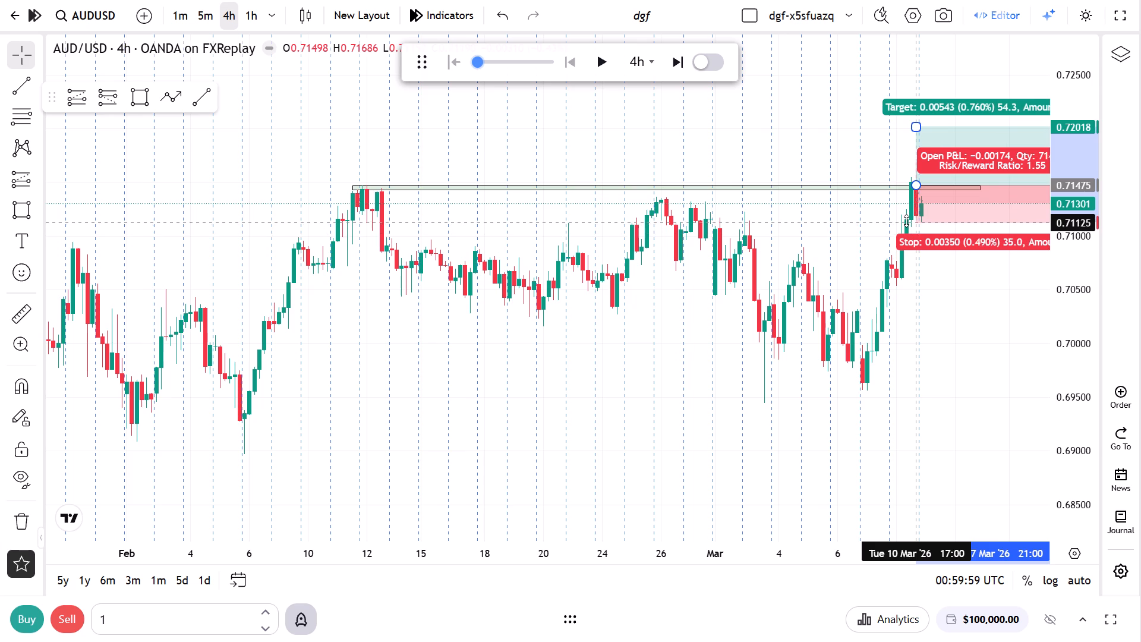
left_click_drag(906, 221, 908, 216)
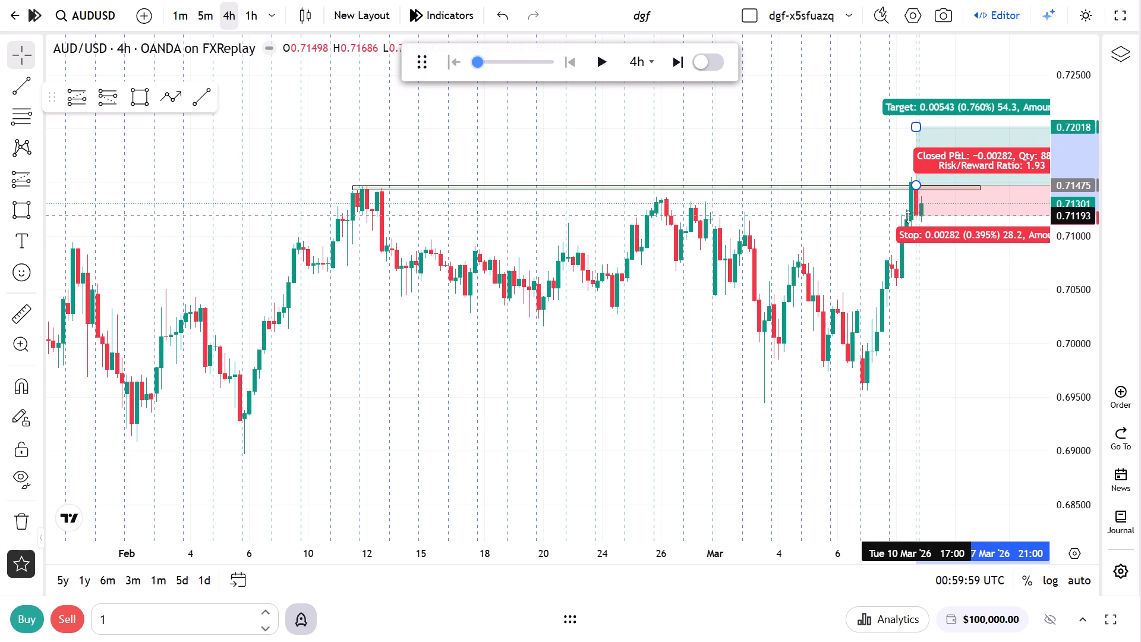
left_click_drag(908, 216, 909, 218)
Resume the replay and shorten the long position so it ends at about 11 March 13:00.
left_click_drag(858, 224, 670, 247)
left_click(601, 75)
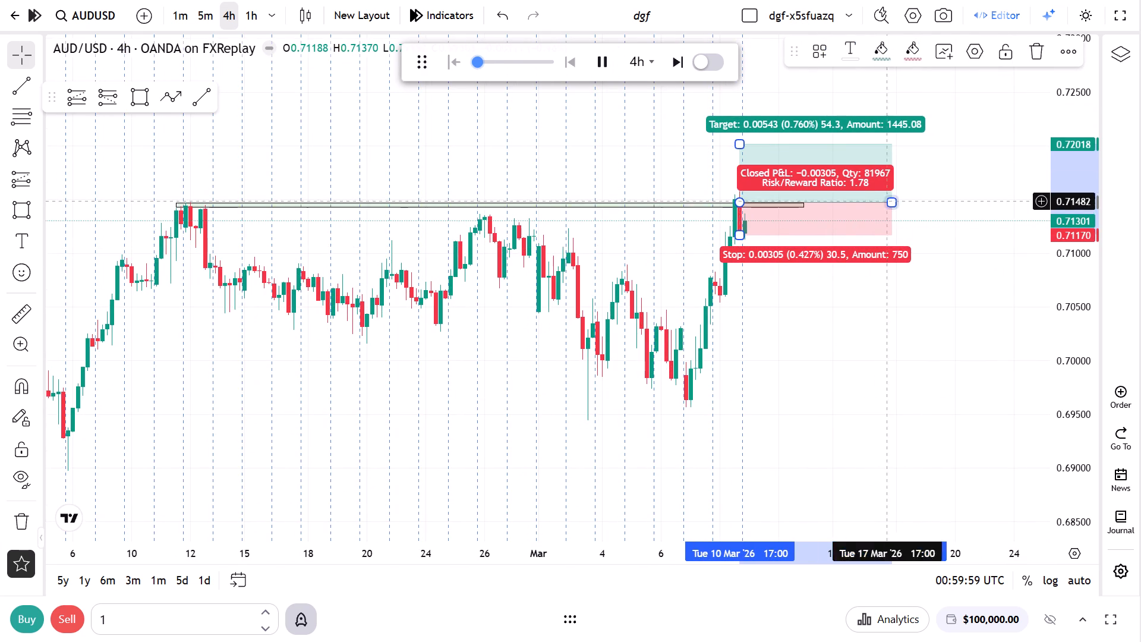
left_click_drag(885, 202, 754, 202)
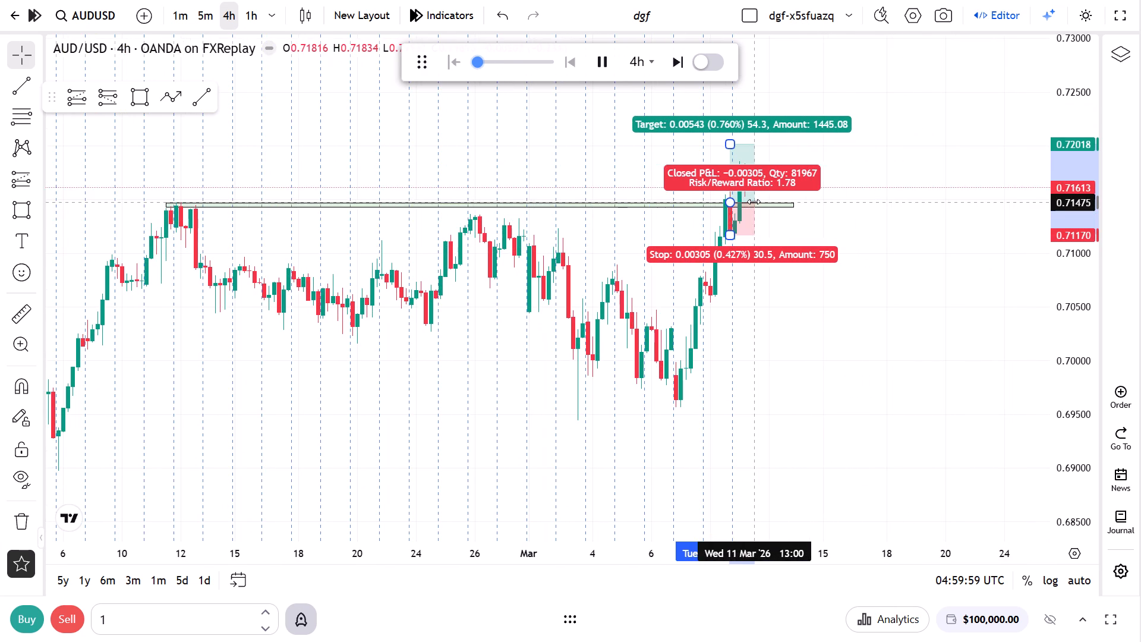
left_click(928, 178)
Follow the 4h replay after the long position and pause it around 23 March, once price dips below the early-March lows.
left_click_drag(945, 198, 1025, 298)
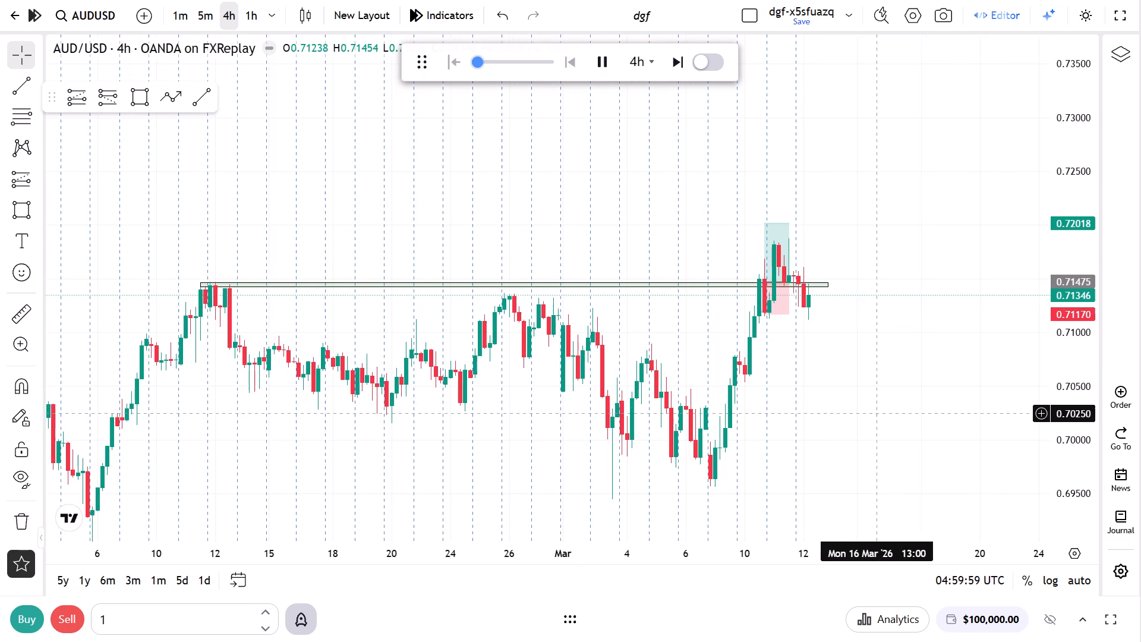
left_click_drag(878, 414, 902, 389)
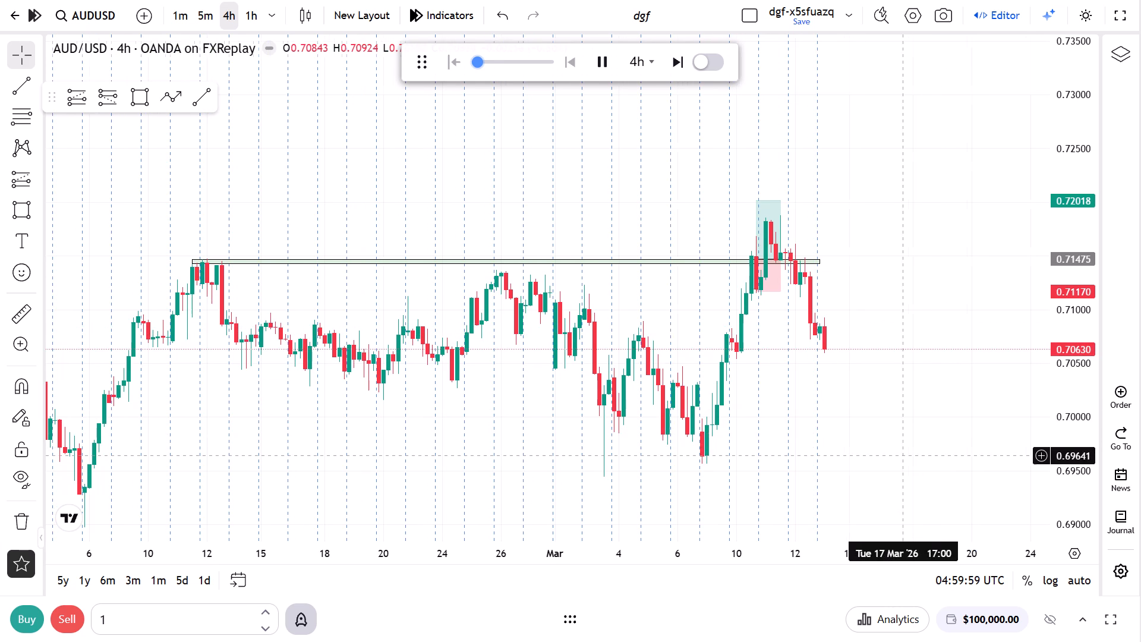
left_click_drag(904, 455, 964, 400)
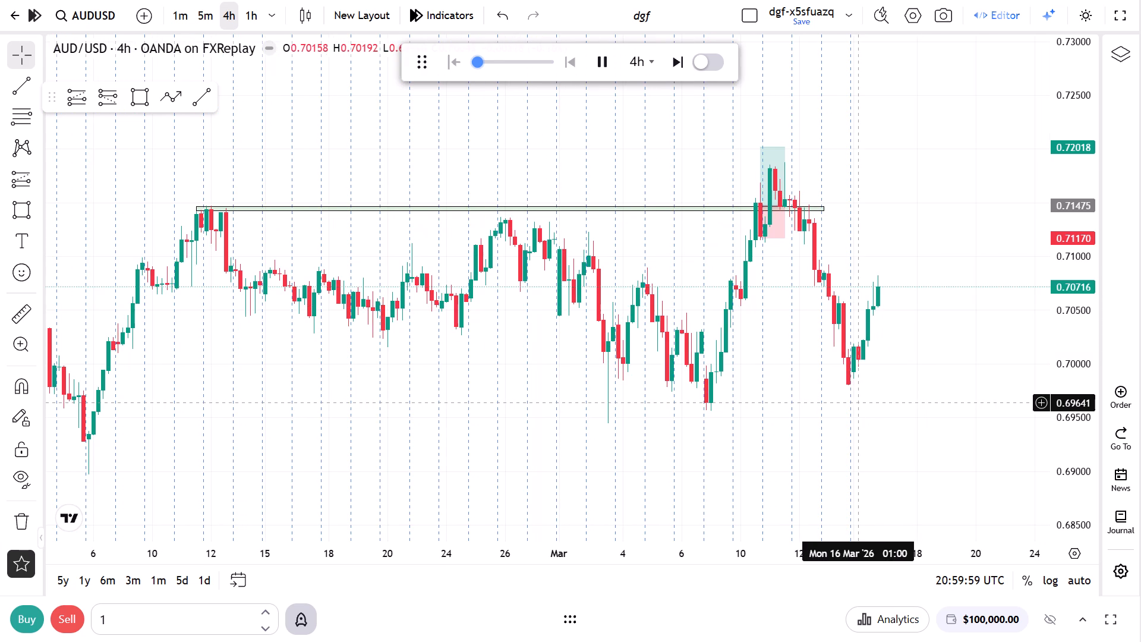
scroll(859, 402, "down", 4)
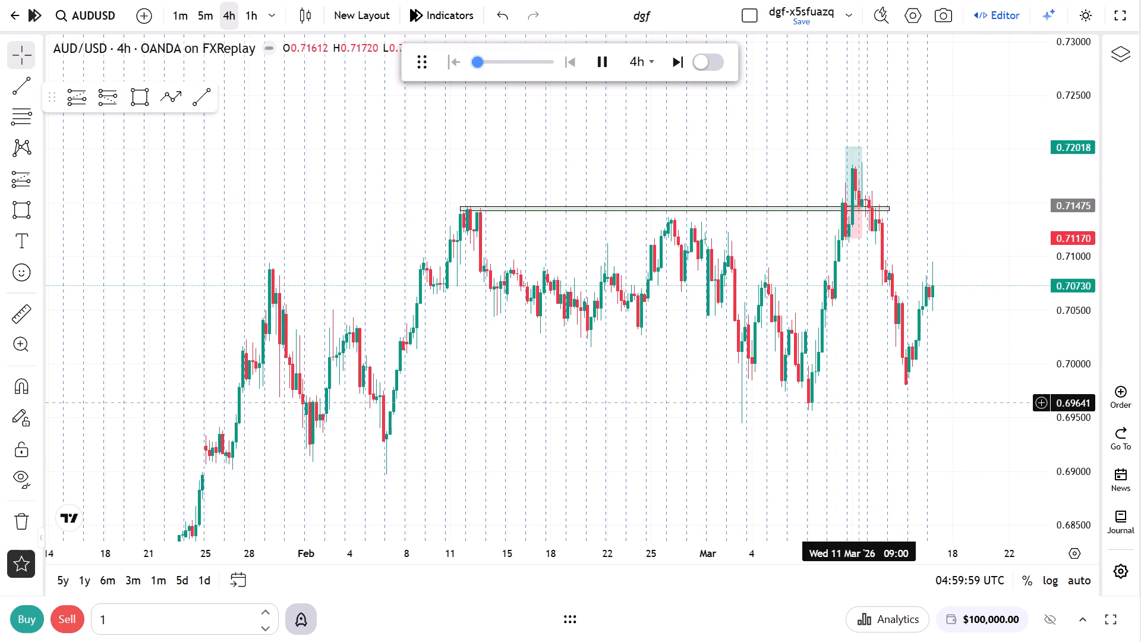
scroll(859, 402, "up", 5)
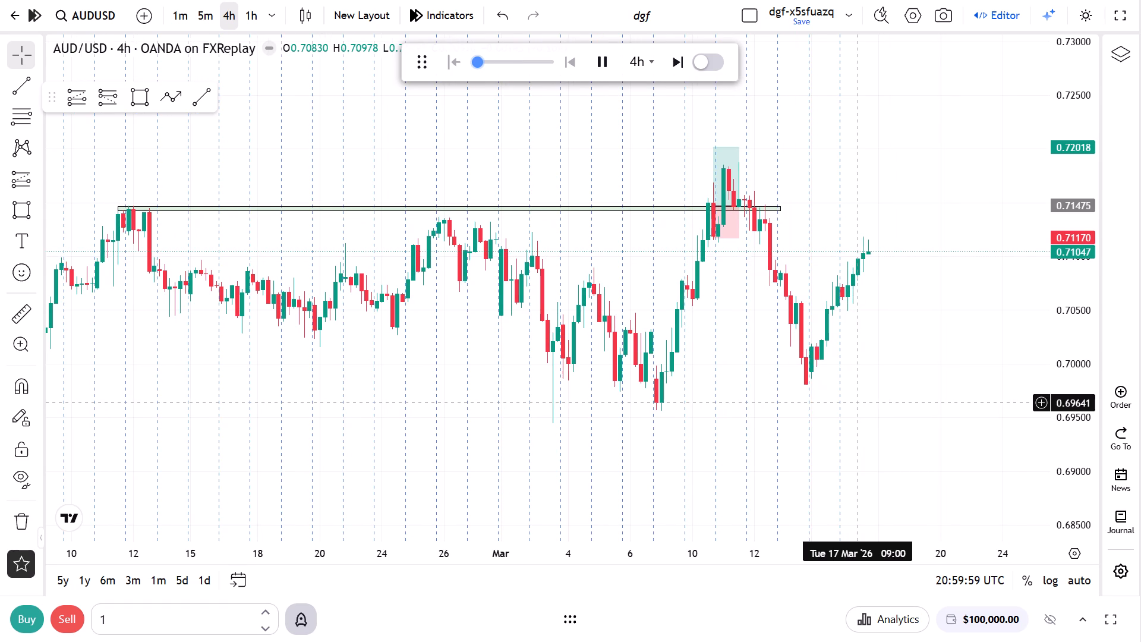
scroll(859, 402, "down", 4)
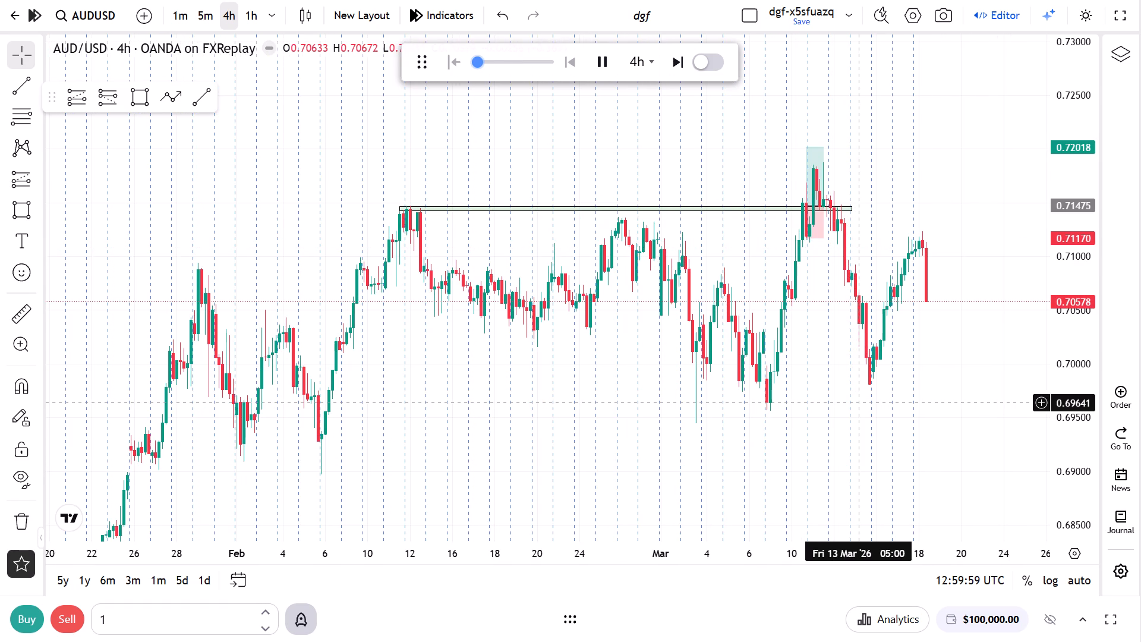
scroll(859, 402, "up", 3)
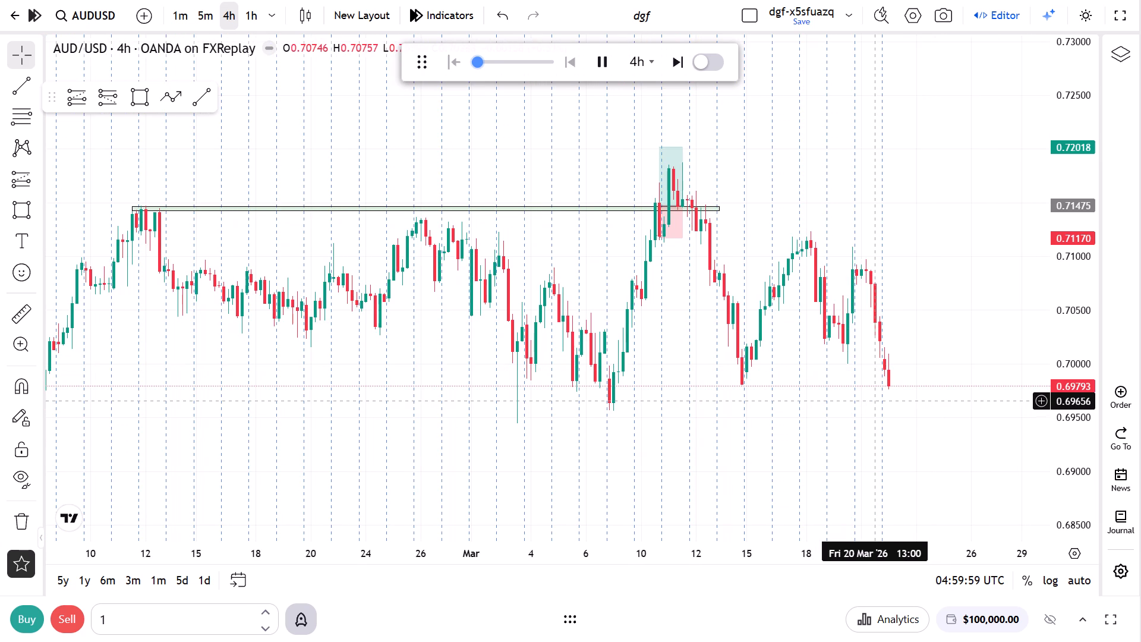
left_click(598, 58)
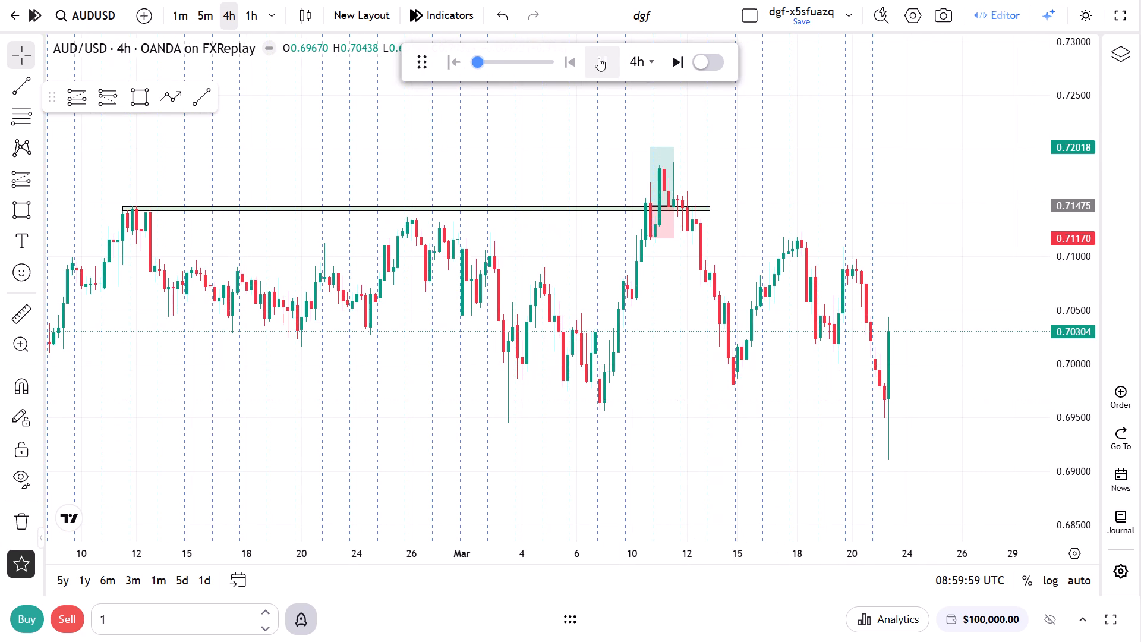
Draw a thin support rectangle at the early-March lows from 6 Mar to 24 Mar, about 0.69633 to 0.69588.
left_click(125, 96)
left_click(583, 404)
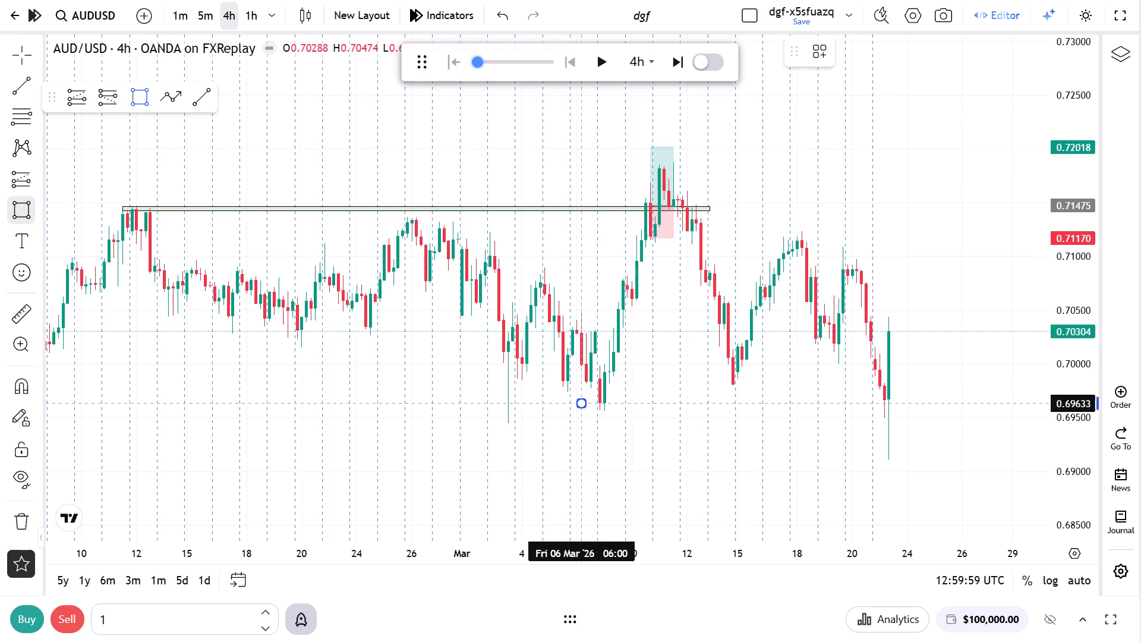
left_click(928, 408)
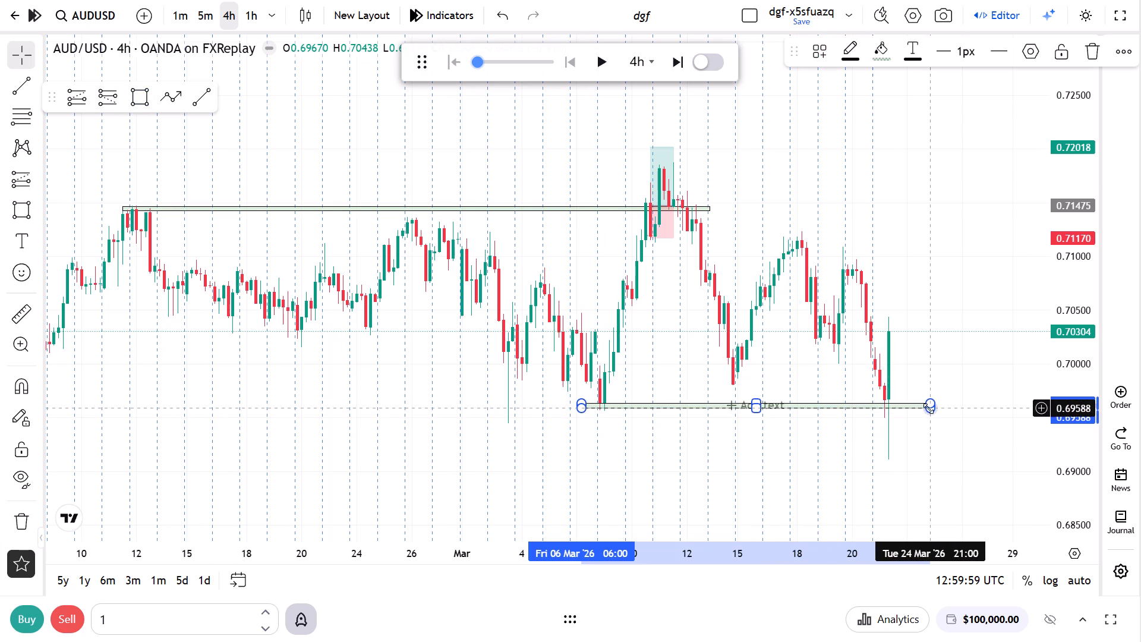
left_click(905, 452)
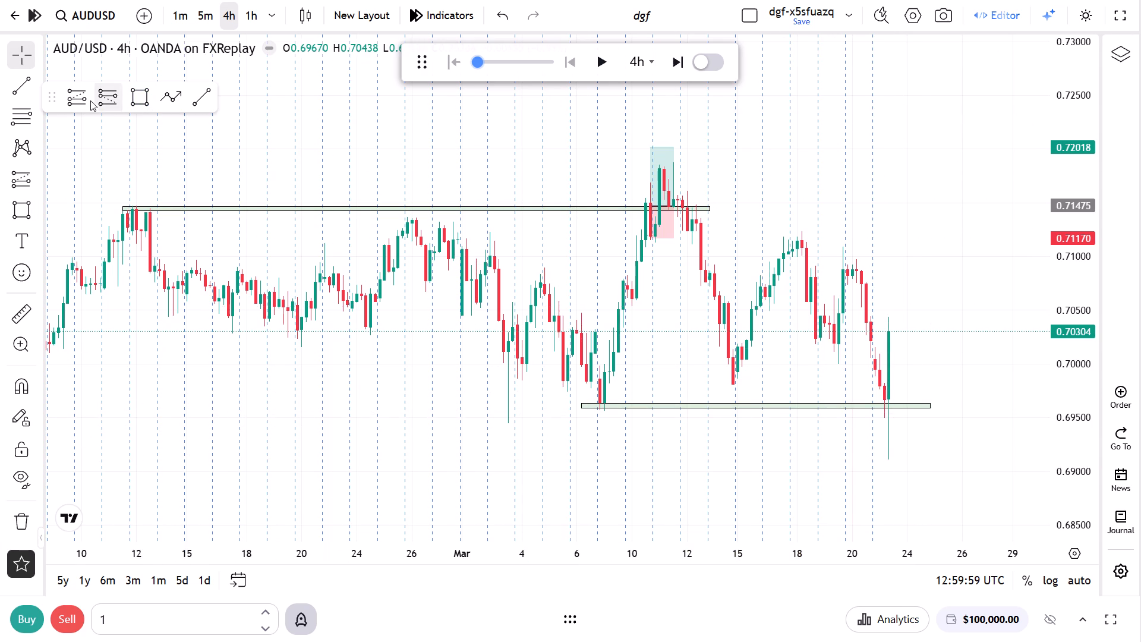
Place a long position at the 23 March candle with entry 0.69633, target 0.70187 and stop 0.69329.
left_click(86, 100)
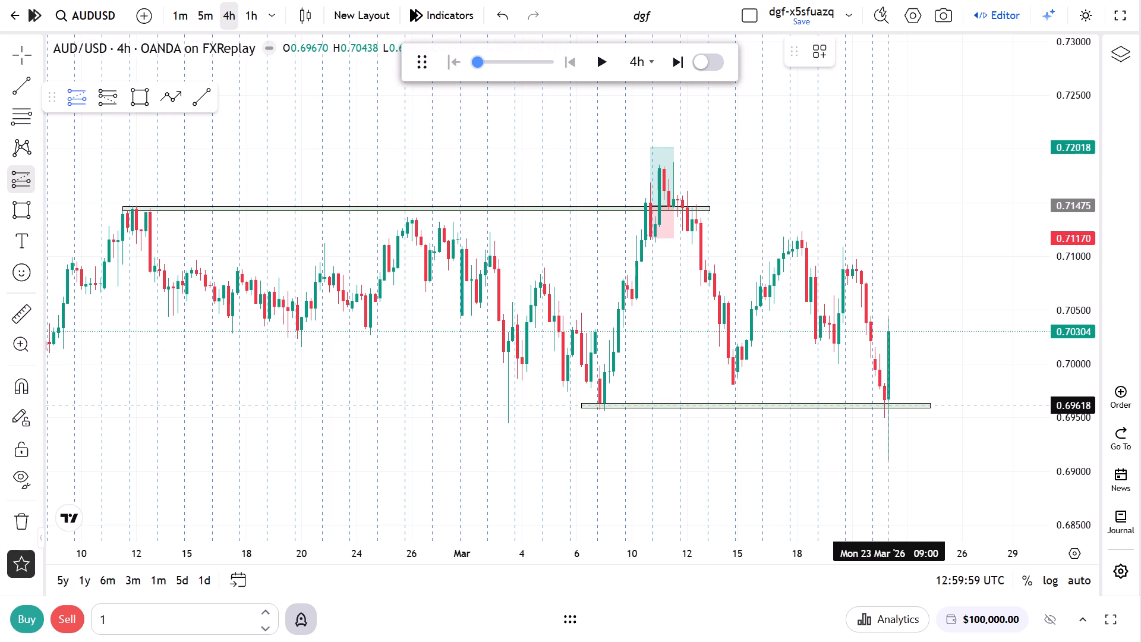
left_click(888, 405)
left_click_drag(893, 466, 884, 449)
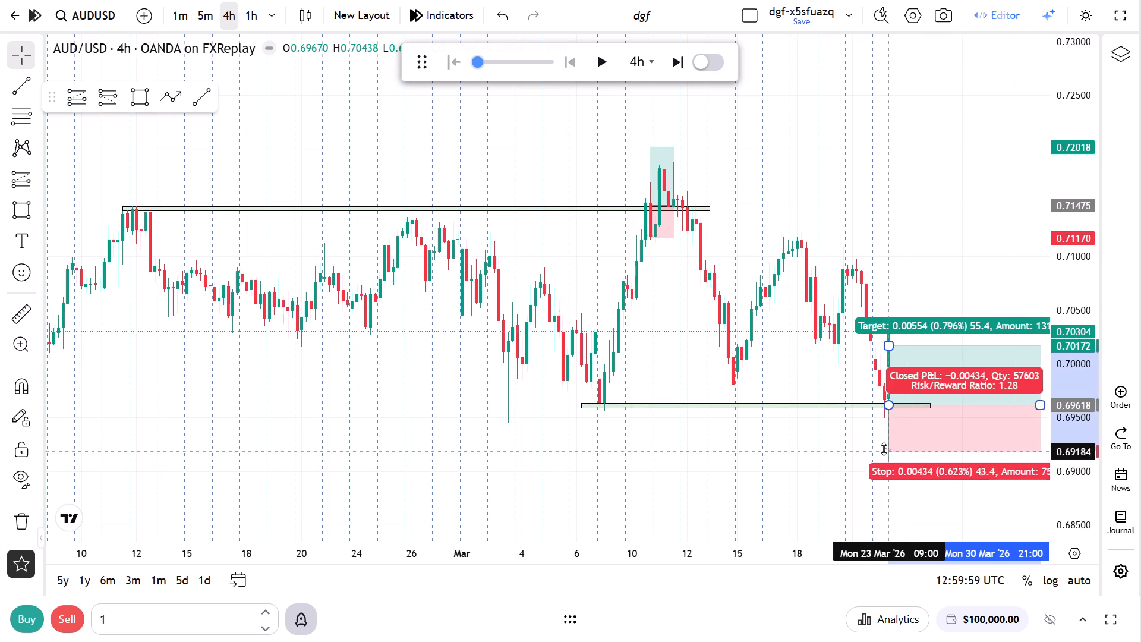
left_click_drag(884, 449, 882, 438)
left_click_drag(870, 452, 783, 469)
left_click_drag(853, 449, 932, 433)
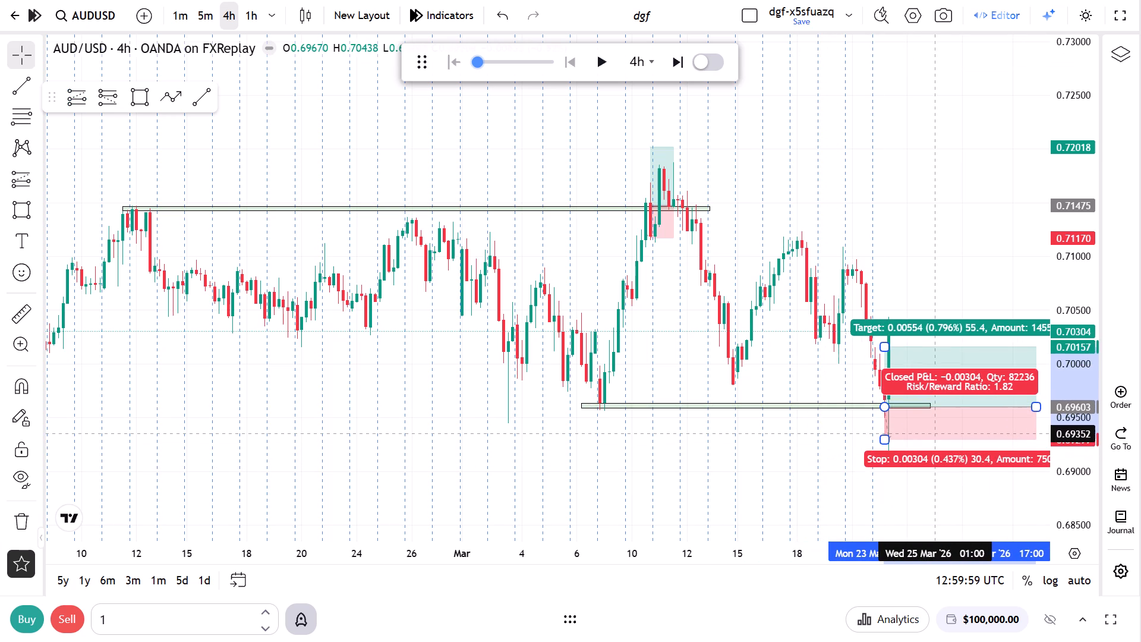
left_click_drag(932, 433, 934, 430)
left_click(852, 476)
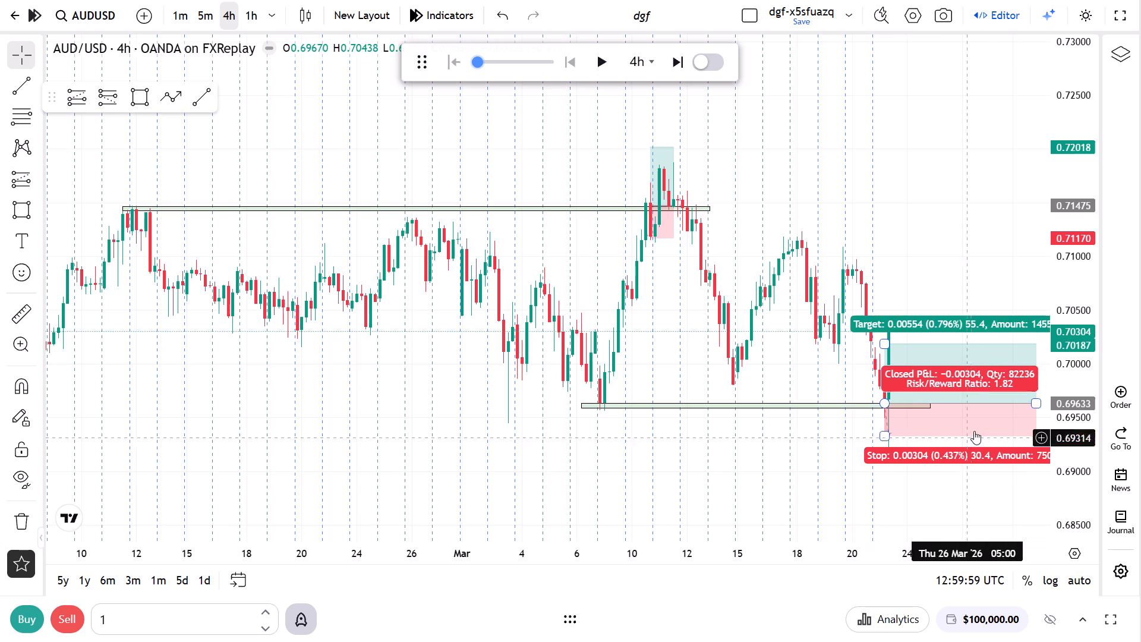
Shorten the 23 March long position so it ends just past the latest candle.
left_click_drag(1032, 405, 899, 410)
left_click(1047, 381)
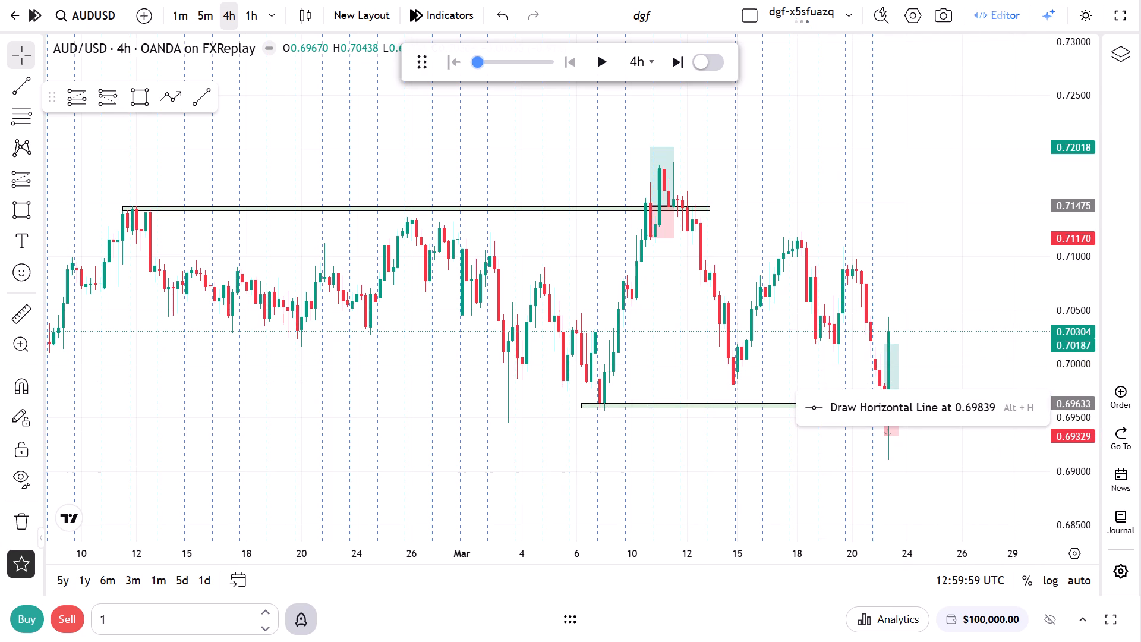
left_click_drag(204, 33, 206, 27)
Inspect the 23 March long position on the 5m chart to see how price moves against its entry, stop and target.
left_click(213, 7)
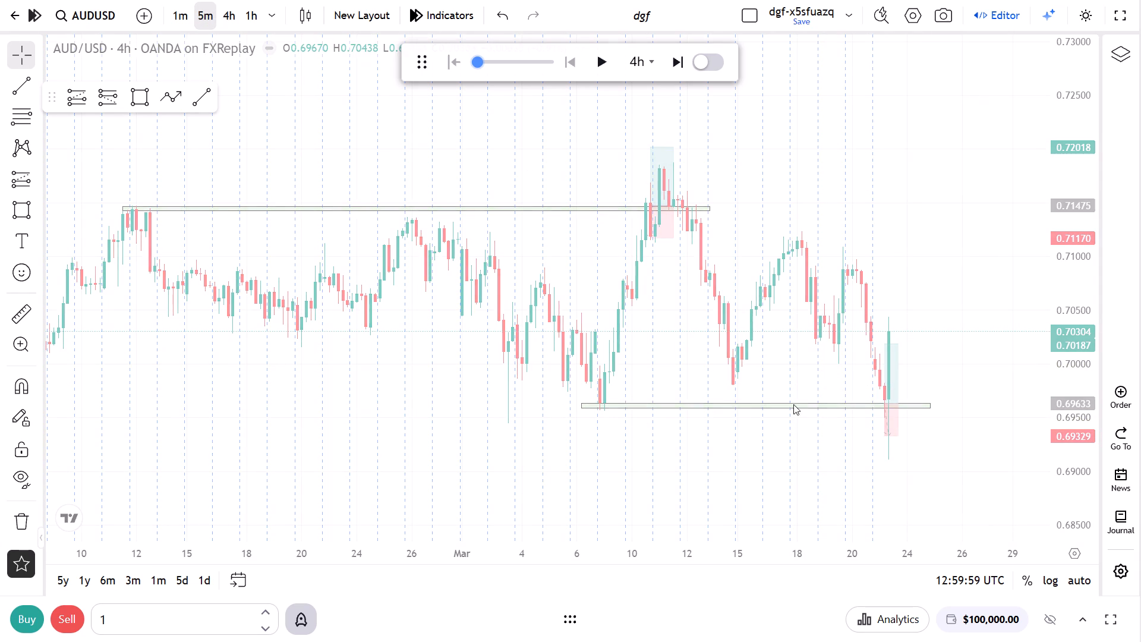
left_click(632, 494)
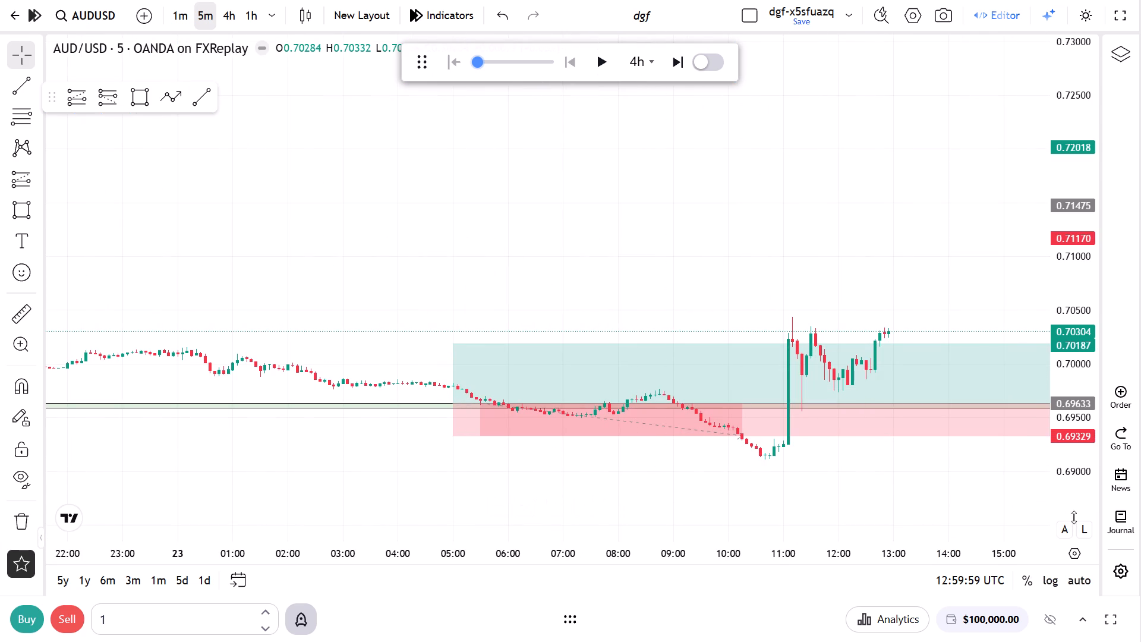
left_click_drag(1074, 517, 1071, 275)
left_click_drag(888, 325, 937, 70)
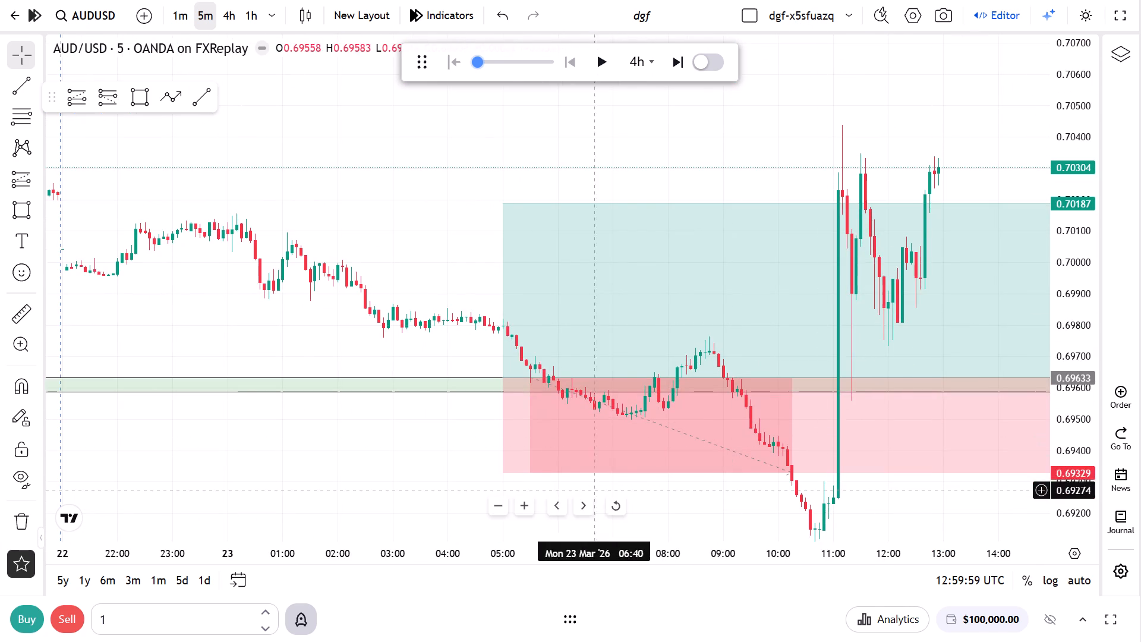
left_click_drag(459, 473, 426, 310)
scroll(596, 401, "up", 2)
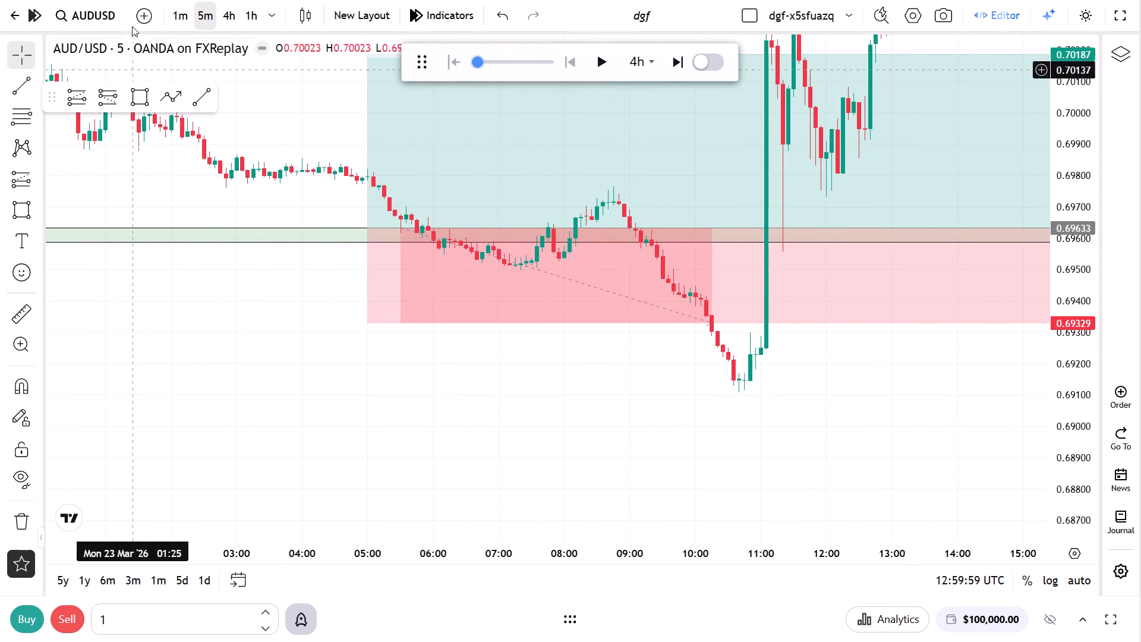
Return to the 4h chart and examine price action from early February through the 23 March trade, including both marked zones.
left_click(234, 12)
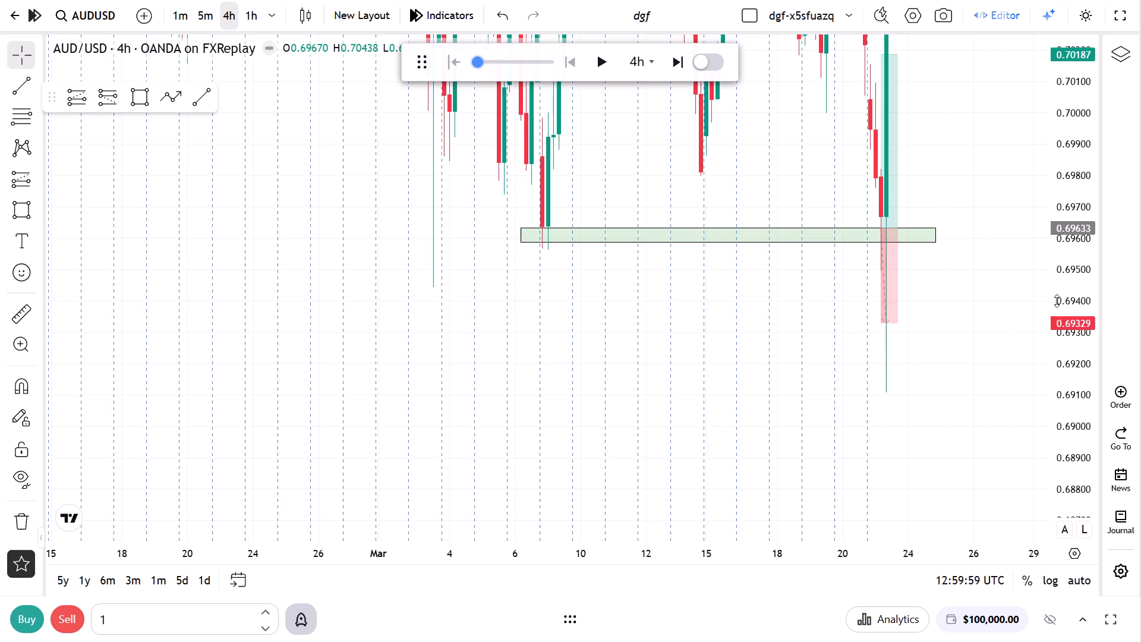
left_click_drag(1088, 228, 1079, 314)
left_click_drag(986, 243, 953, 375)
left_click_drag(956, 274, 958, 366)
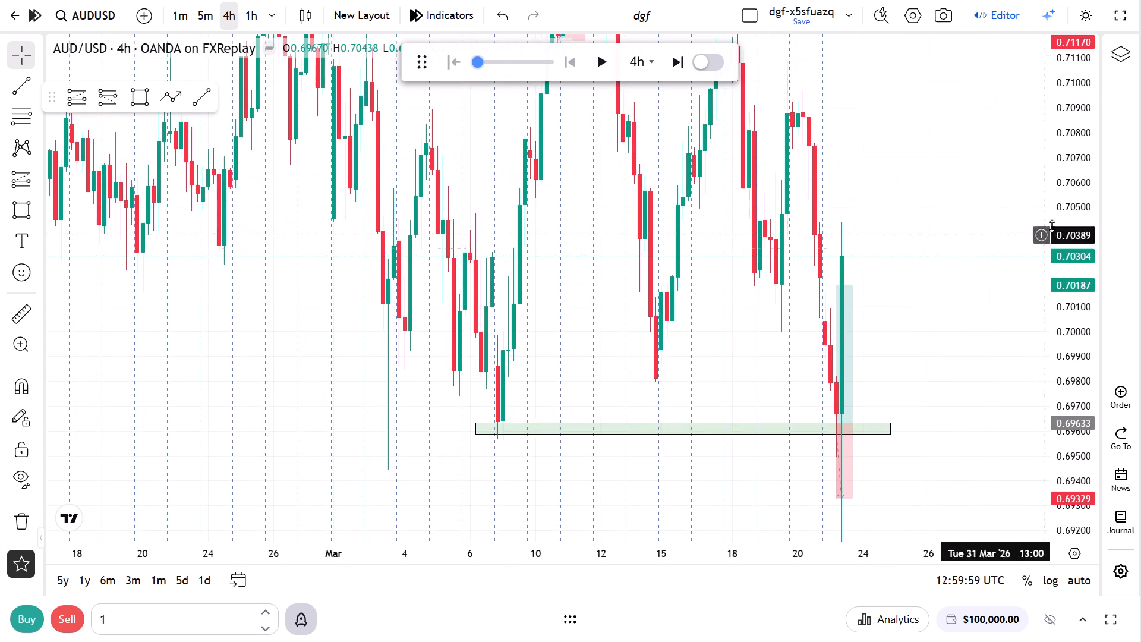
left_click_drag(1067, 210, 1077, 335)
left_click_drag(1014, 263, 979, 385)
scroll(978, 383, "down", 4)
left_click_drag(976, 267, 990, 307)
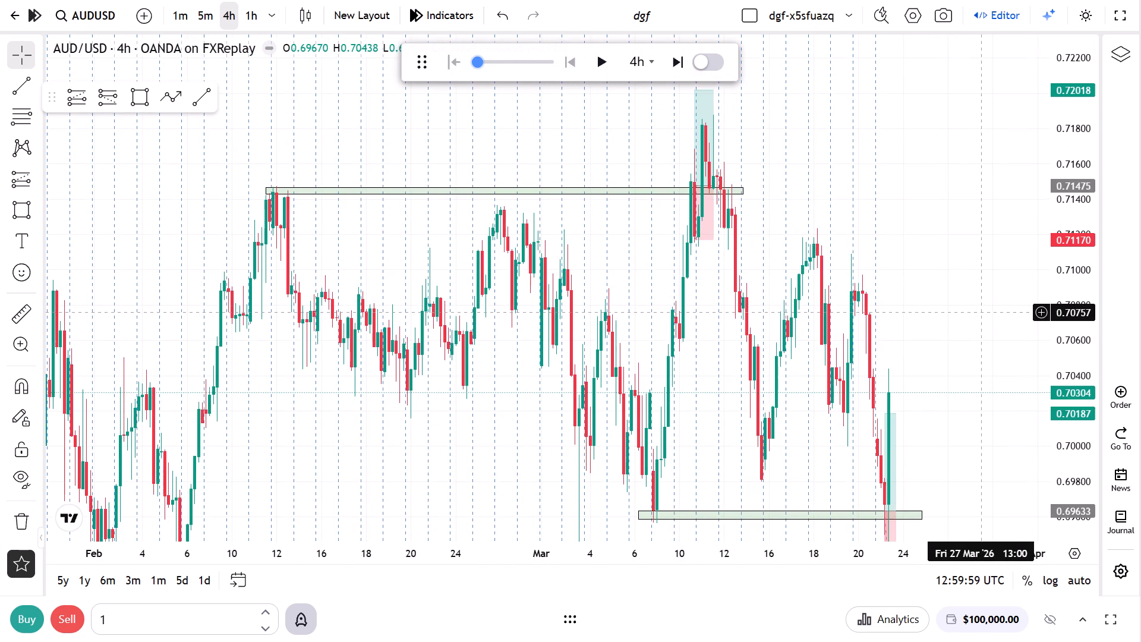
left_click_drag(991, 342, 992, 262)
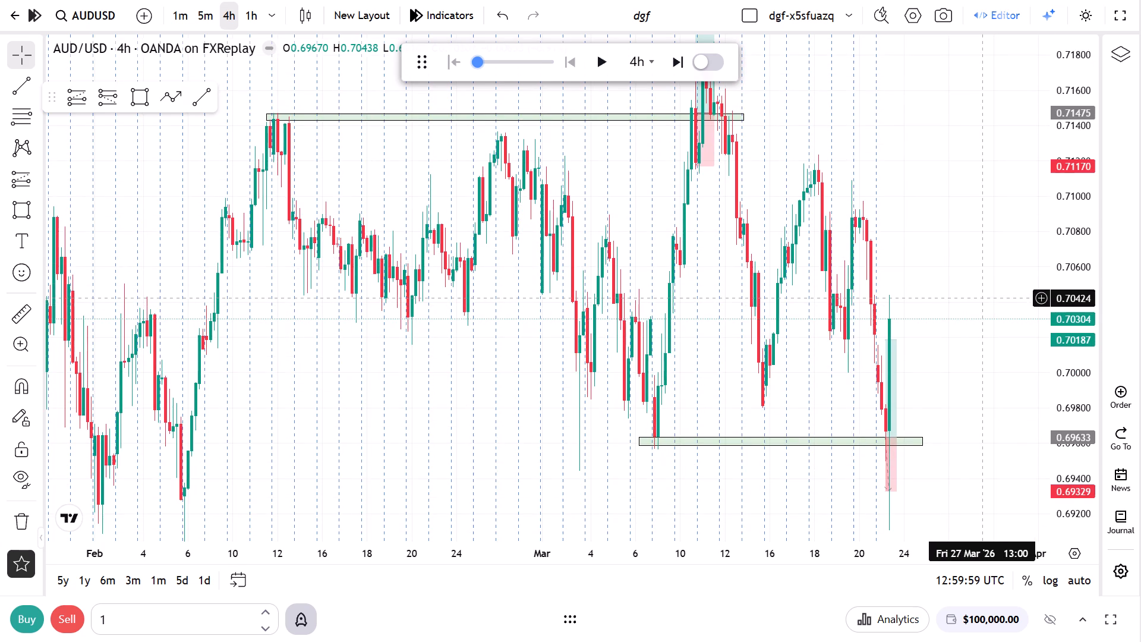
left_click_drag(984, 298, 988, 259)
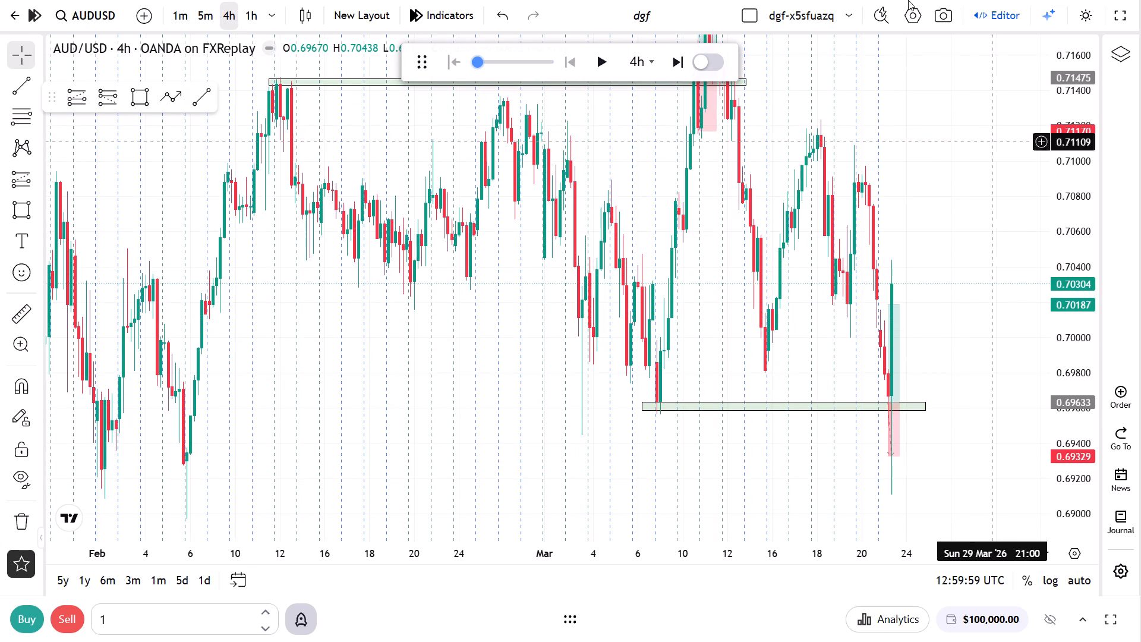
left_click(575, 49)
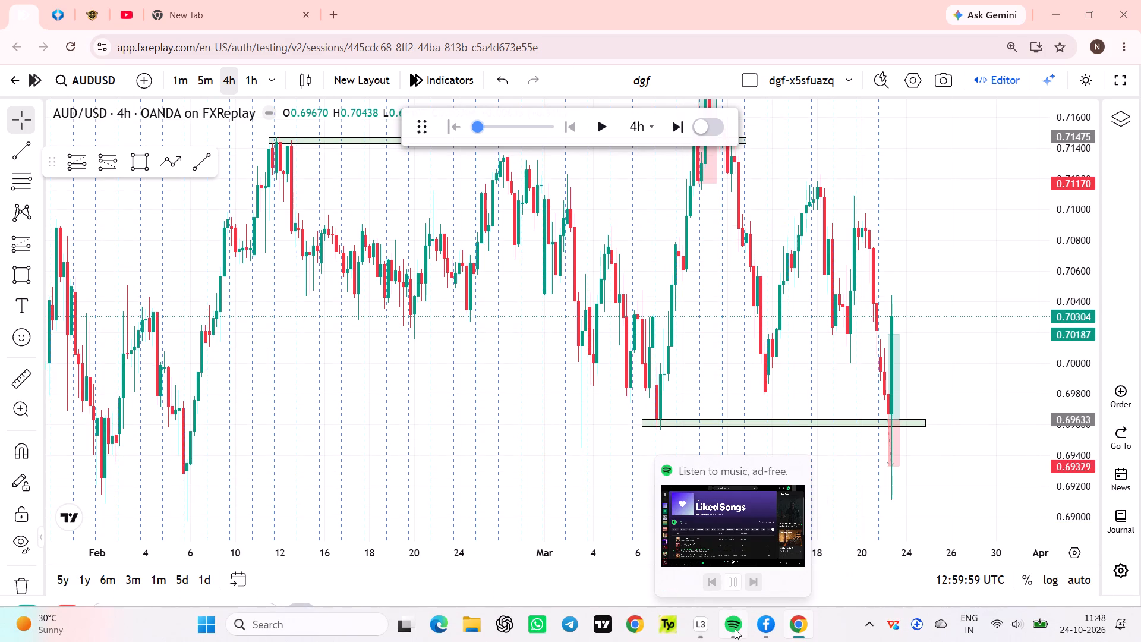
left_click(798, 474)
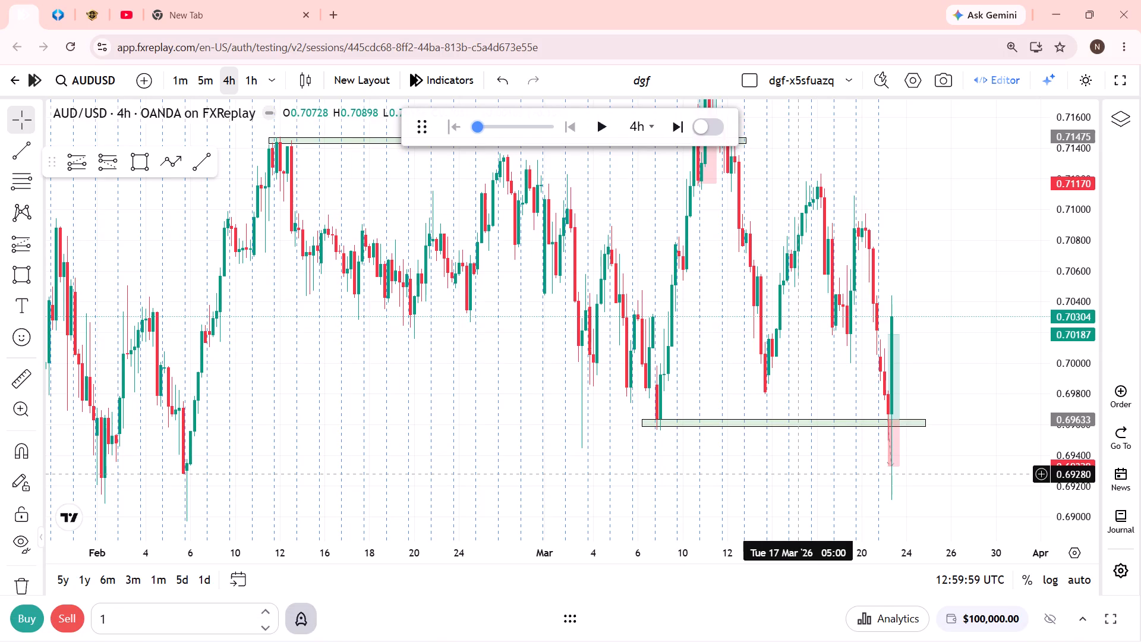
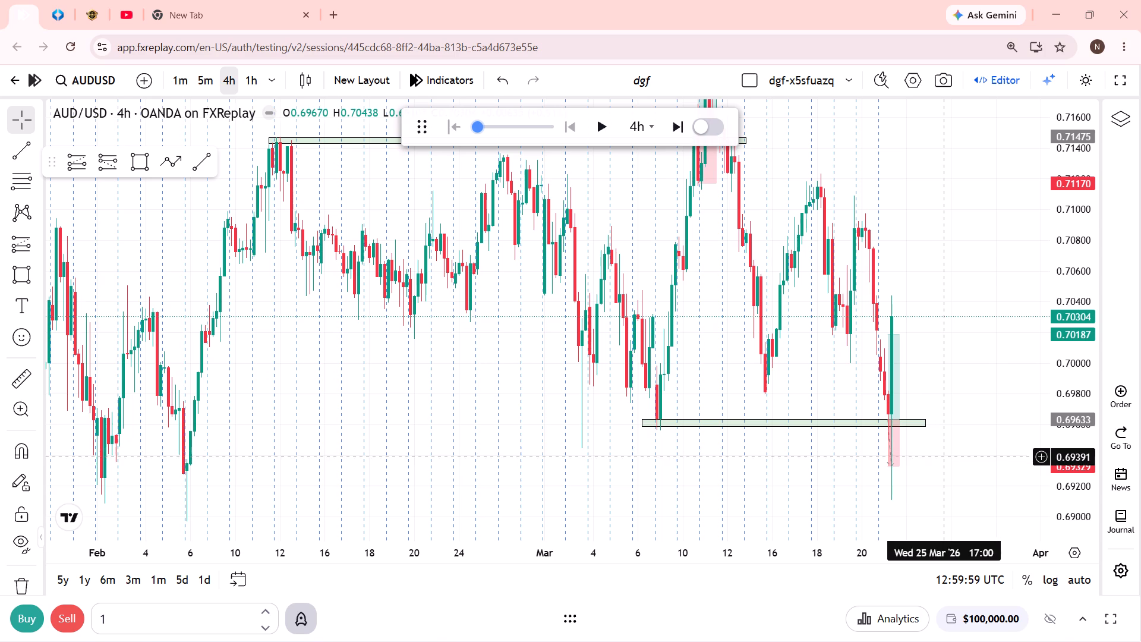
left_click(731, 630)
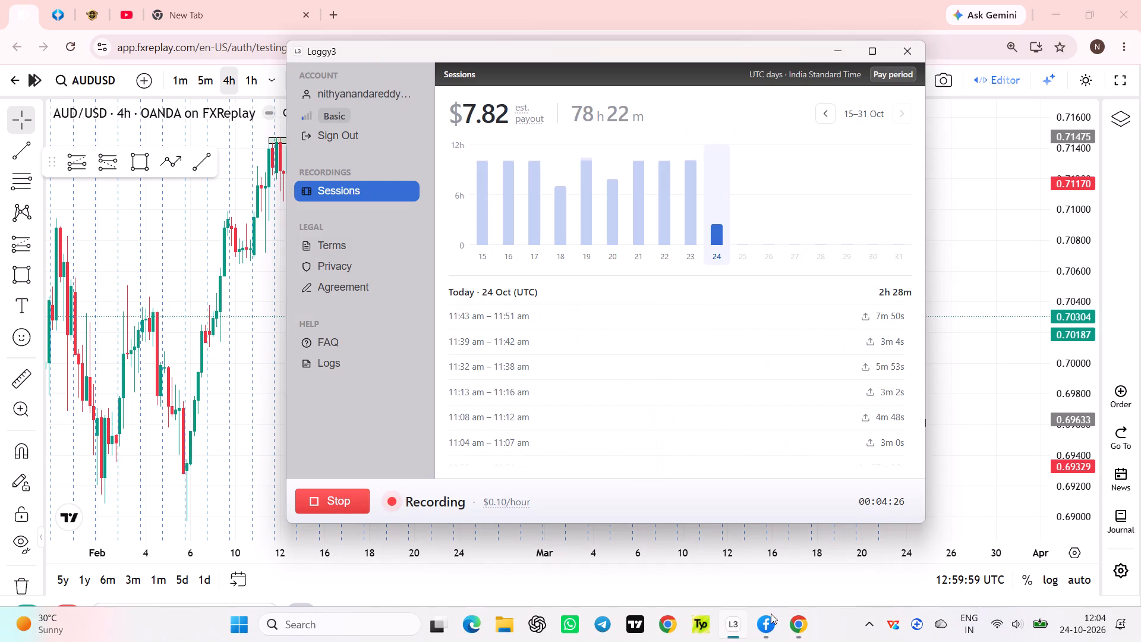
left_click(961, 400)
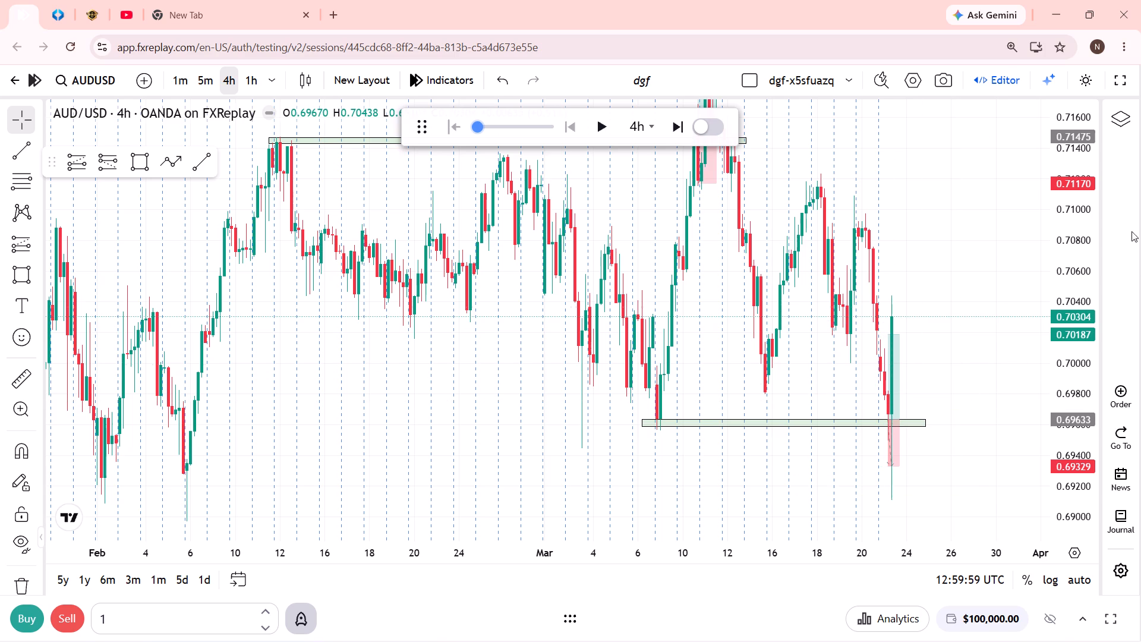
Replay the 4h candles forward from the 23 March trade to 25 March and review how price retests the lower zone.
left_click_drag(895, 212, 910, 284)
left_click_drag(910, 285, 935, 285)
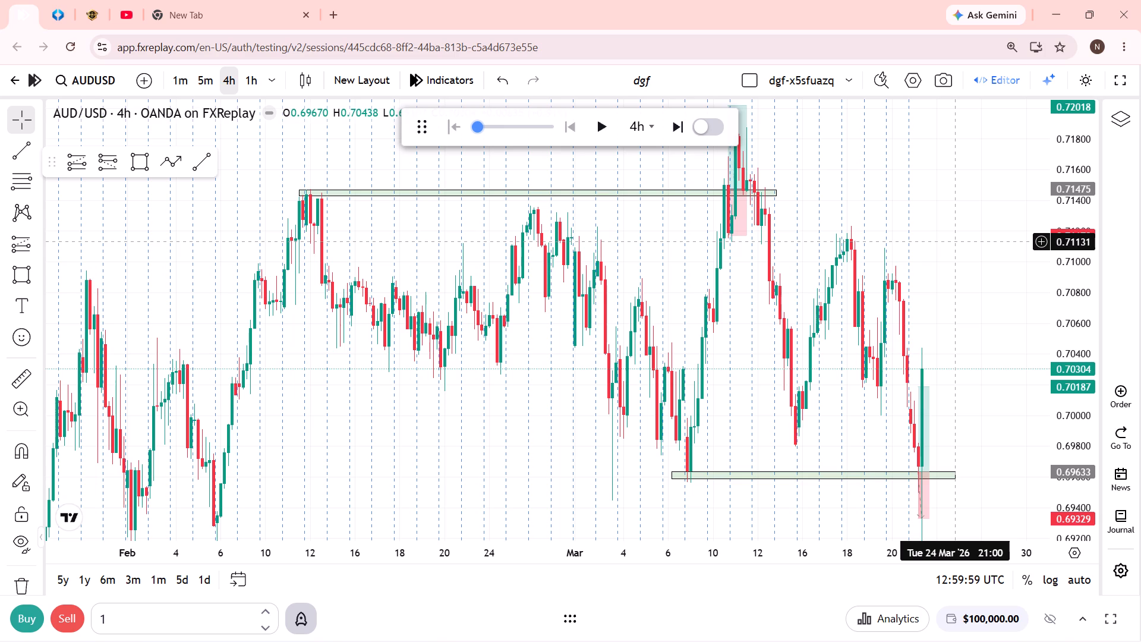
left_click_drag(951, 249, 943, 229)
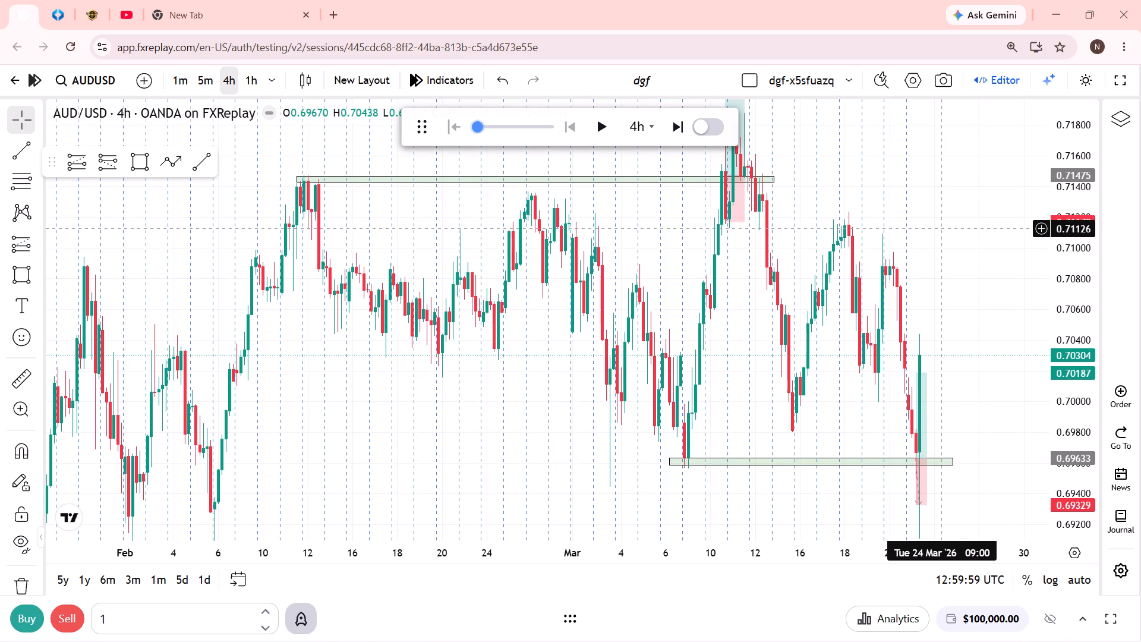
left_click(605, 136)
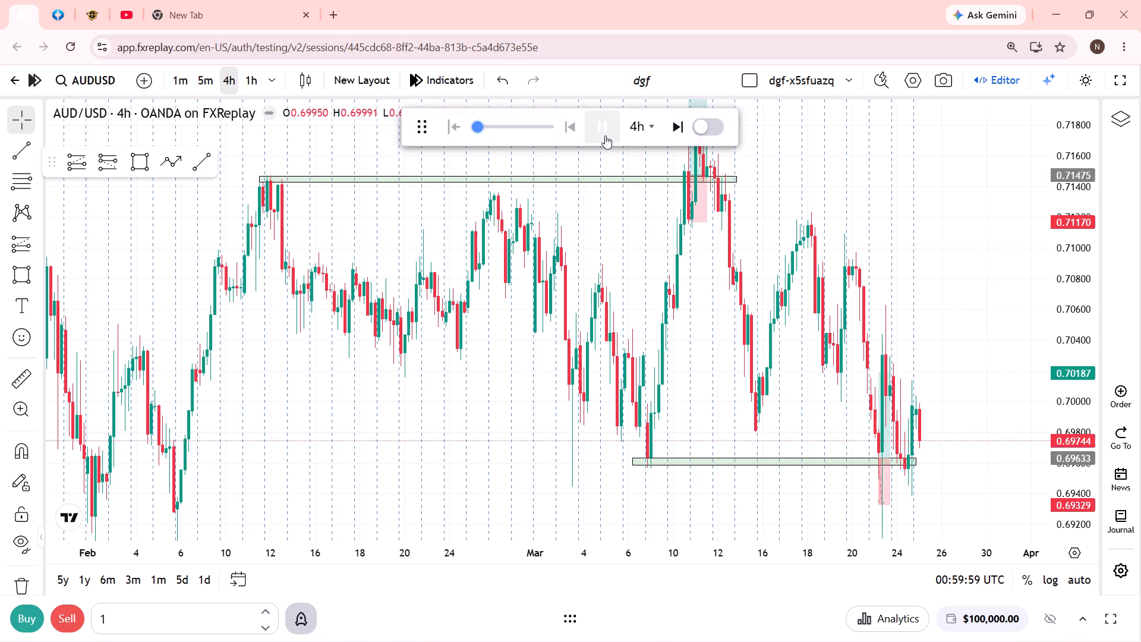
left_click(605, 136)
left_click_drag(475, 337, 664, 270)
scroll(608, 313, "down", 6)
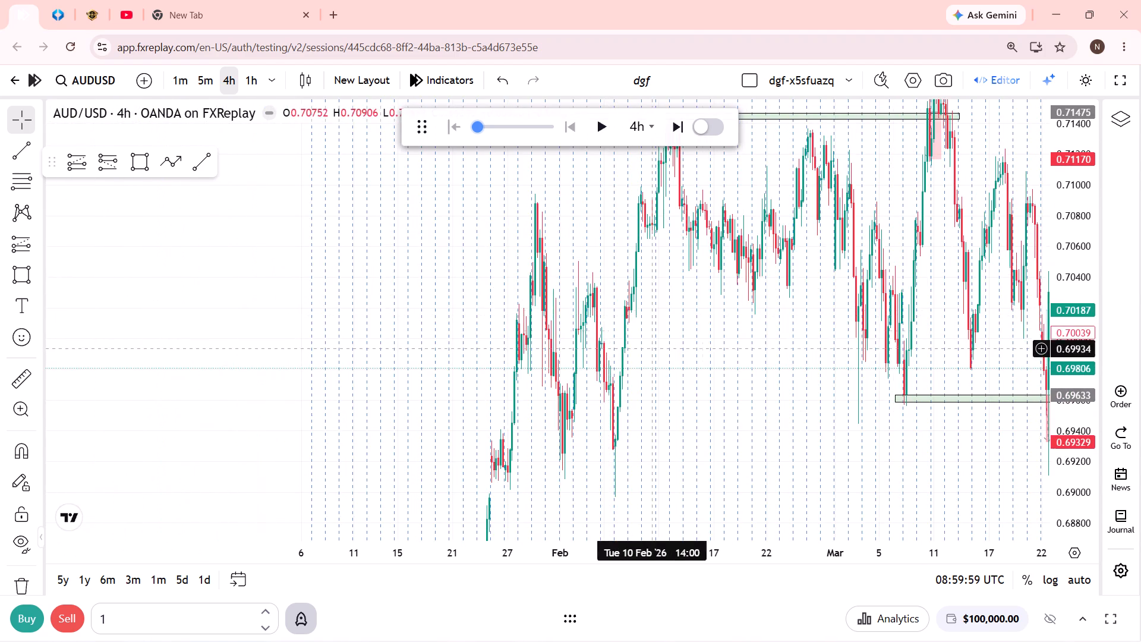
left_click_drag(703, 310, 495, 377)
scroll(455, 382, "up", 7)
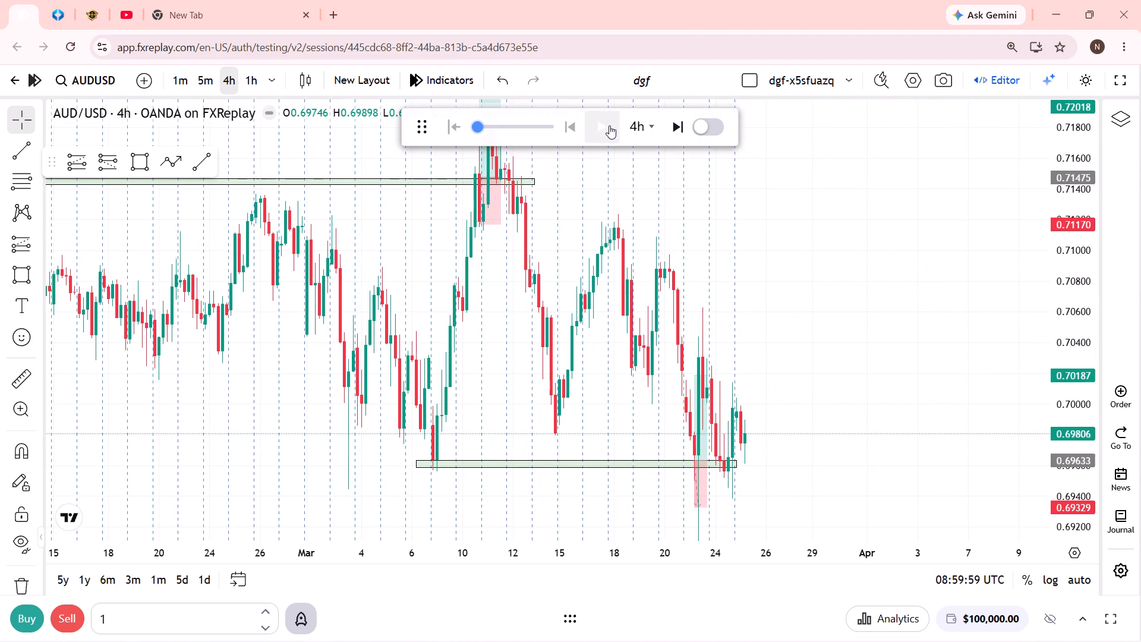
Resume the 4h replay and stop it on 27 March, after price has fallen below the lower zone.
left_click(609, 125)
left_click_drag(736, 280, 890, 304)
left_click_drag(902, 353, 900, 271)
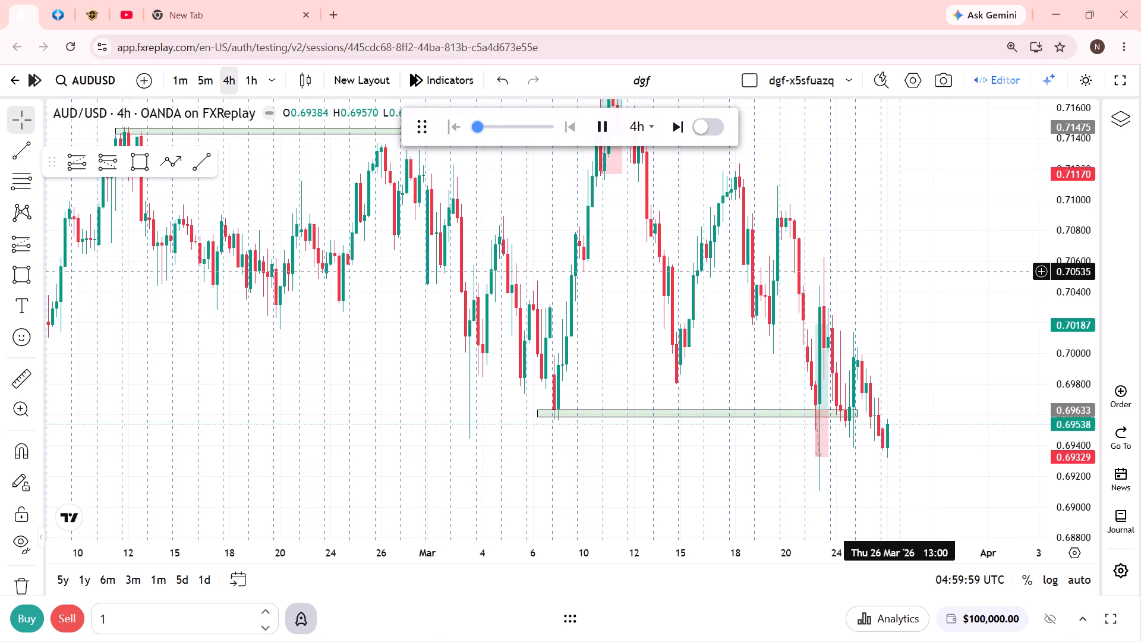
scroll(937, 395, "down", 1)
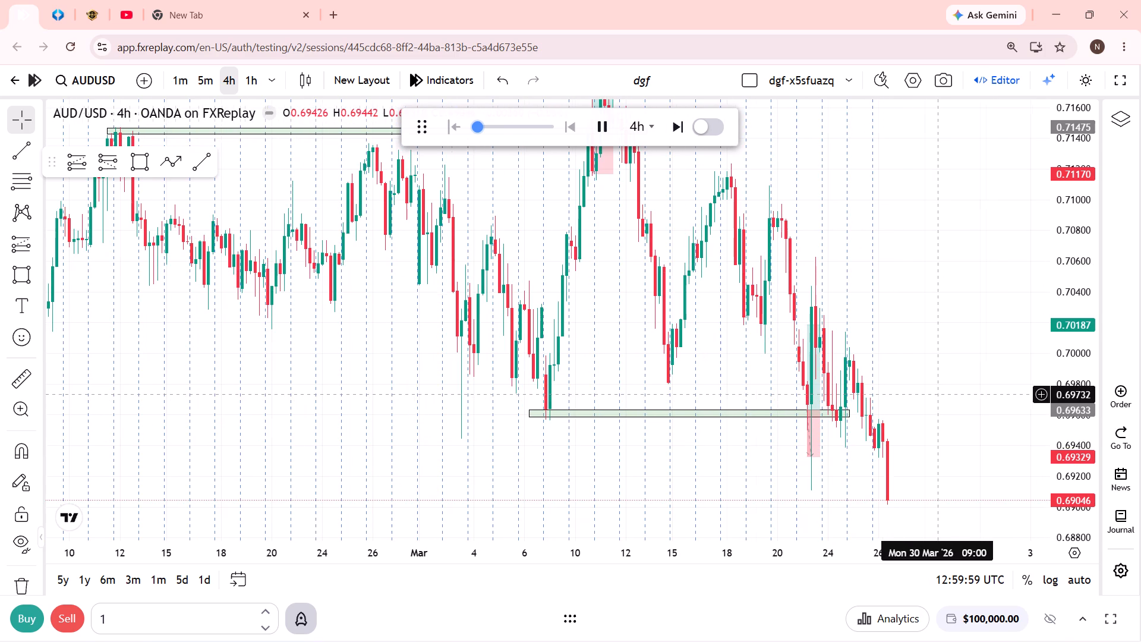
scroll(937, 395, "down", 2)
left_click_drag(941, 398, 941, 392)
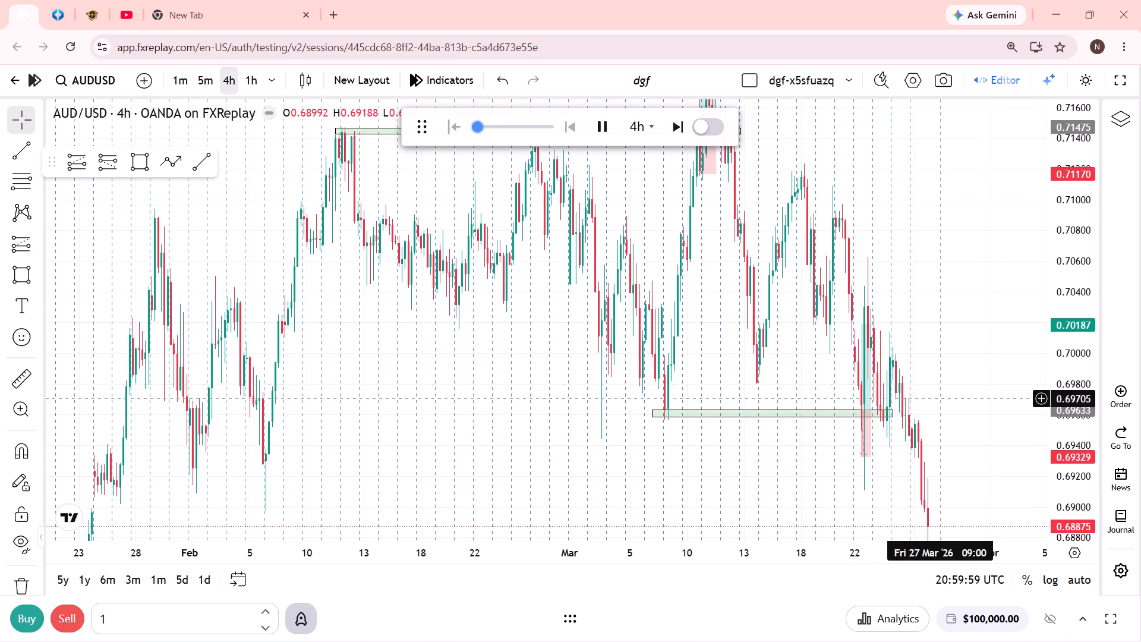
left_click_drag(941, 392, 941, 284)
scroll(916, 326, "up", 2)
left_click(616, 133)
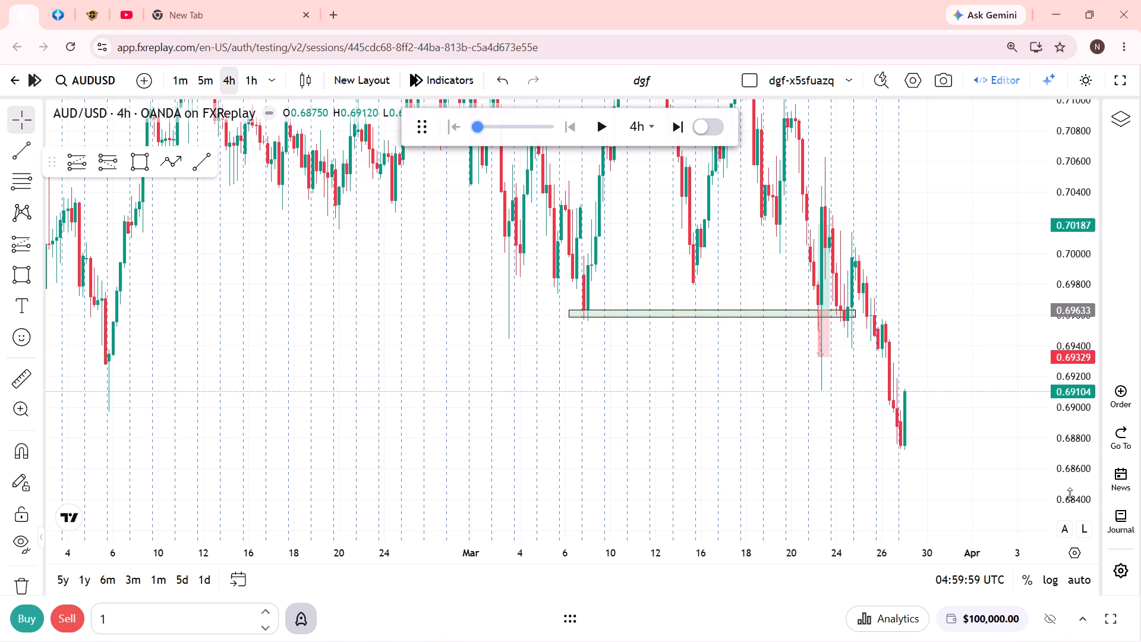
Extend the lower zone's end to 30 March 13:00 and deepen its bottom edge to the early-March wick low, about 0.6956.
left_click_drag(1070, 494, 1120, 147)
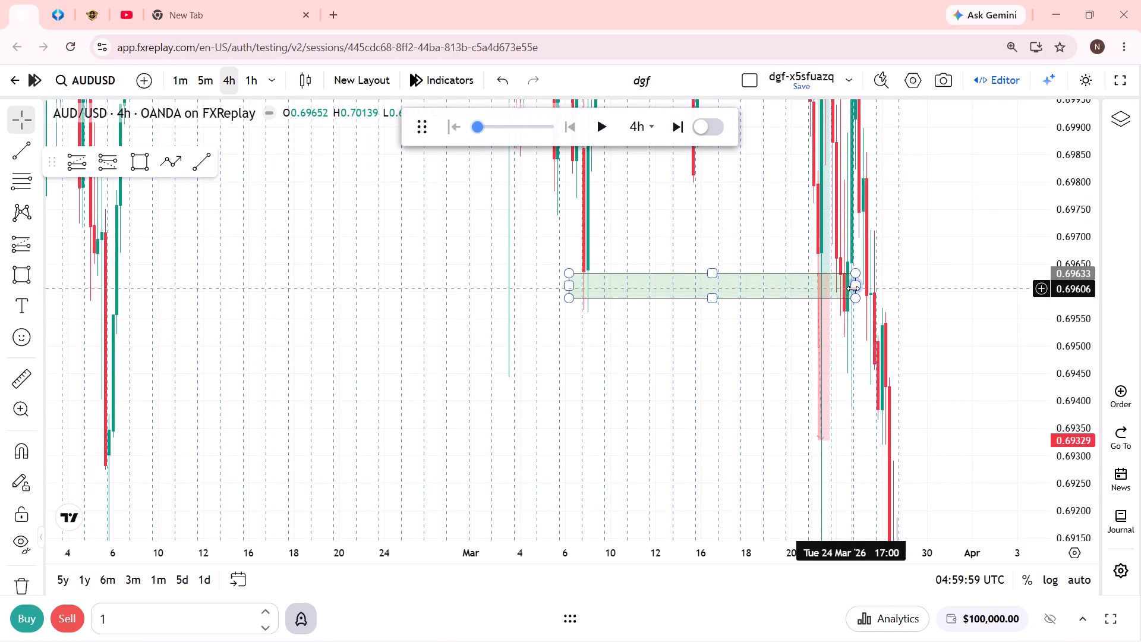
left_click_drag(853, 288, 937, 291)
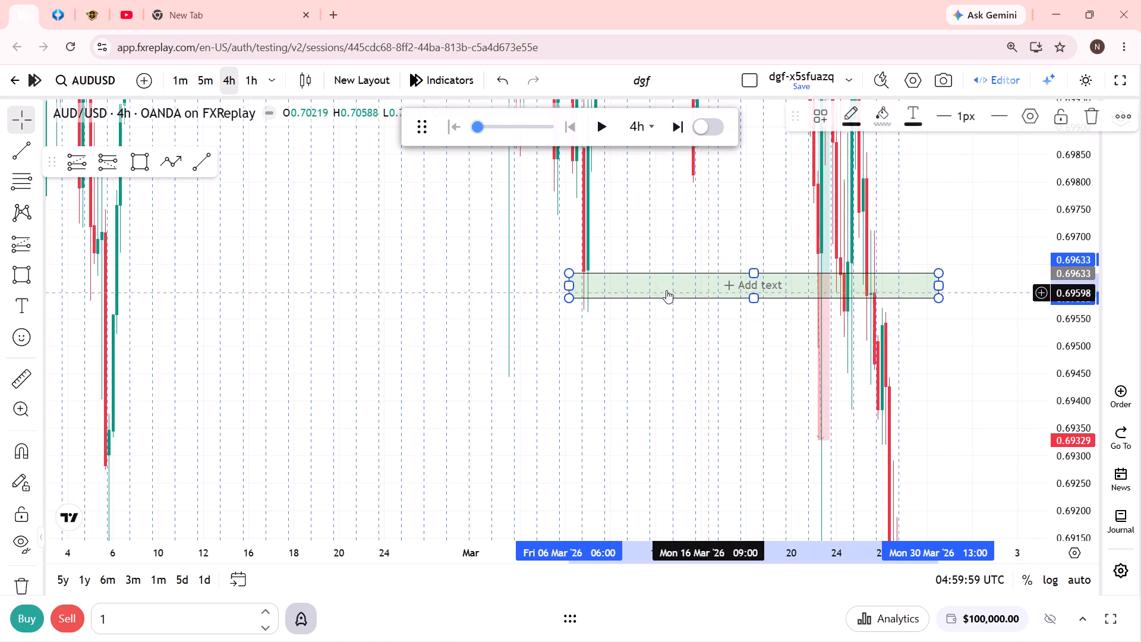
left_click_drag(569, 298, 573, 312)
left_click(682, 360)
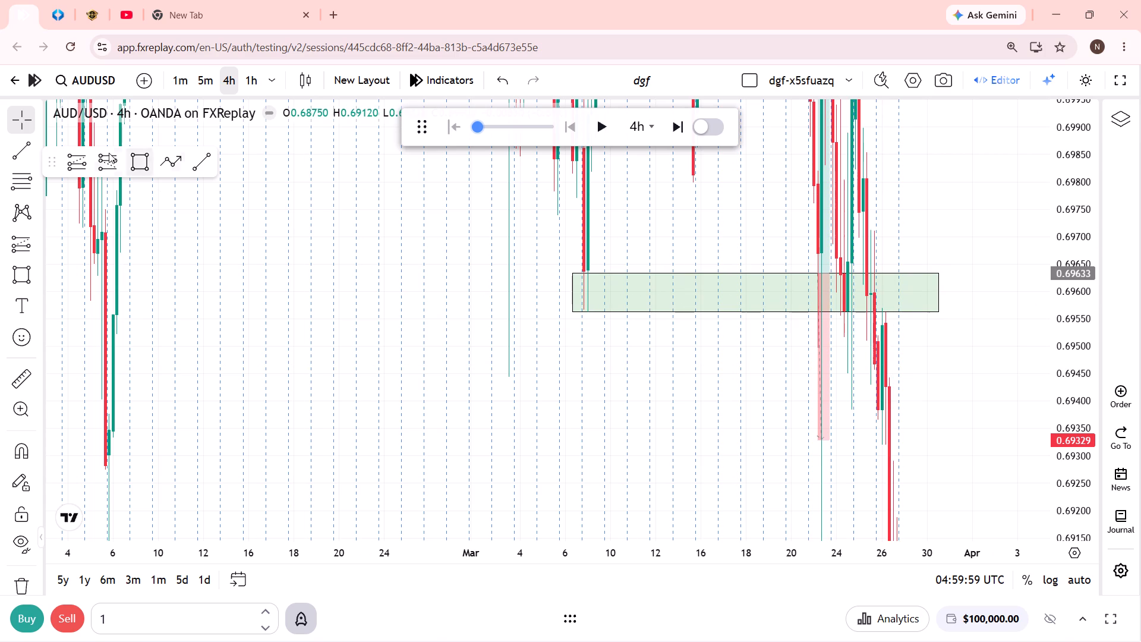
Place a short position at the 26 March 01:00 candle with entry 0.69562, stop 0.69866 and target 0.69258.
left_click(105, 152)
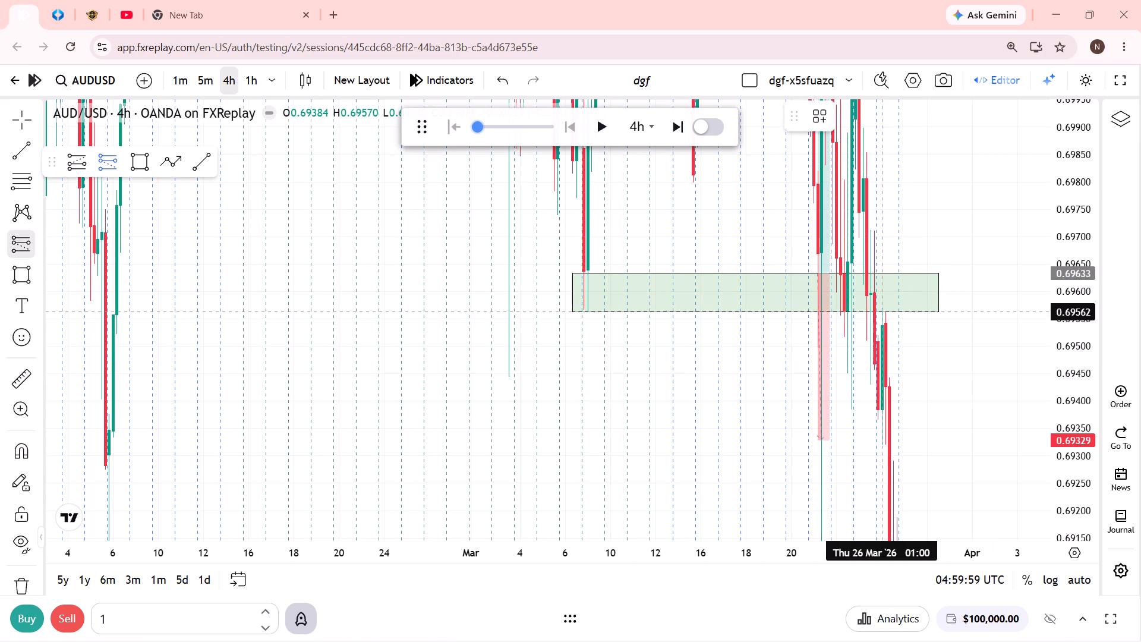
left_click(884, 312)
left_click_drag(1073, 182, 1076, 480)
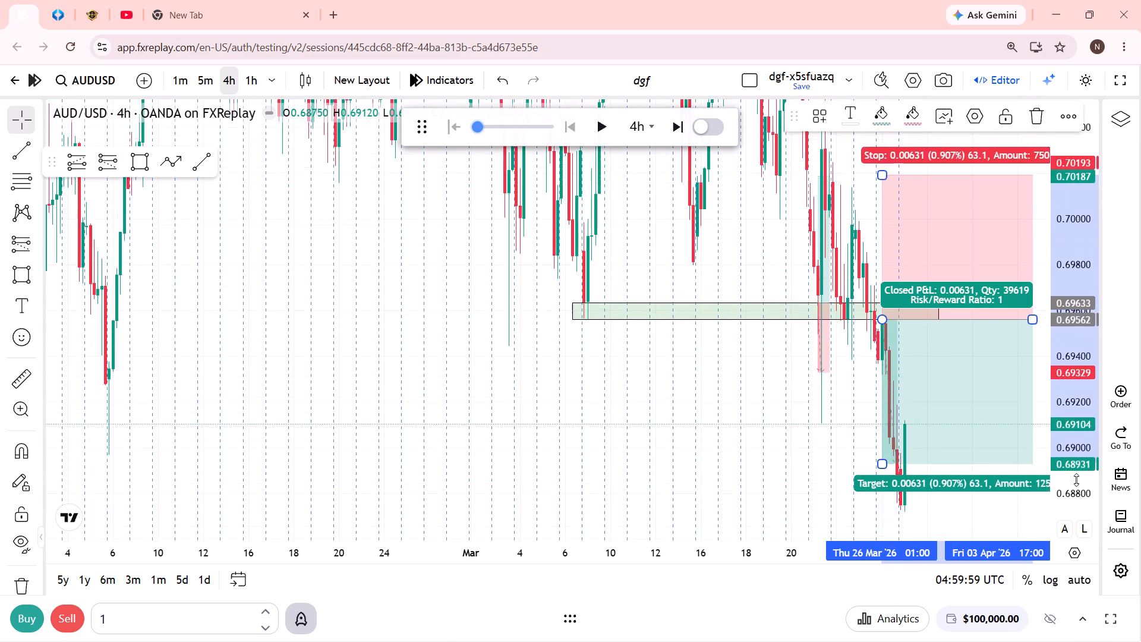
left_click_drag(1076, 480, 1080, 506)
left_click_drag(790, 428, 658, 410)
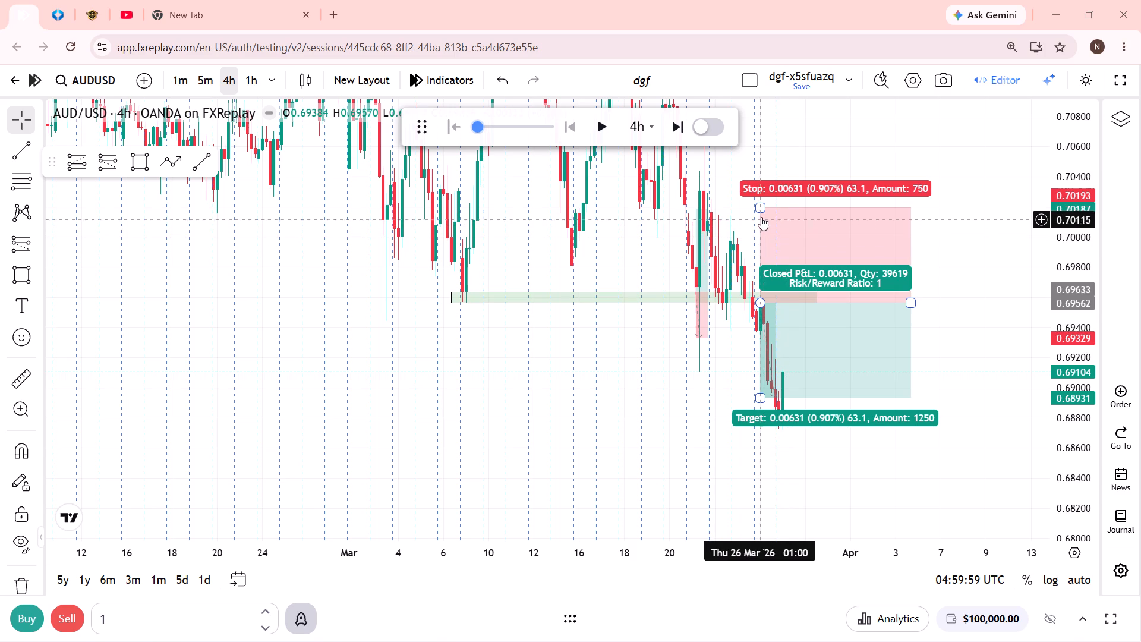
left_click_drag(761, 210, 762, 257)
left_click_drag(765, 395, 758, 369)
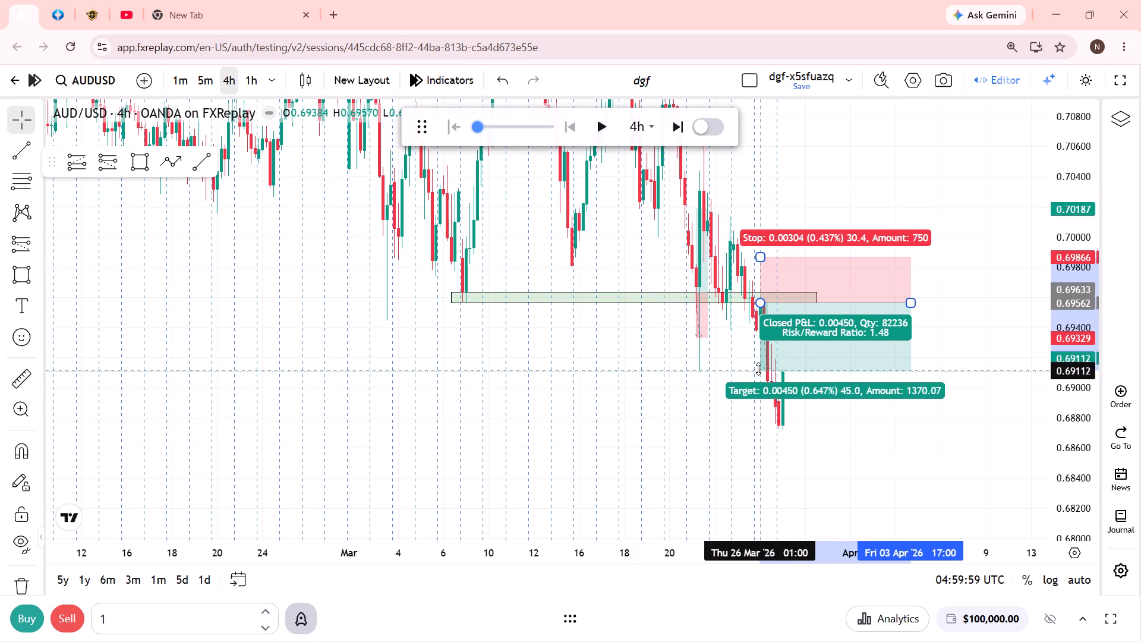
left_click_drag(758, 369, 758, 351)
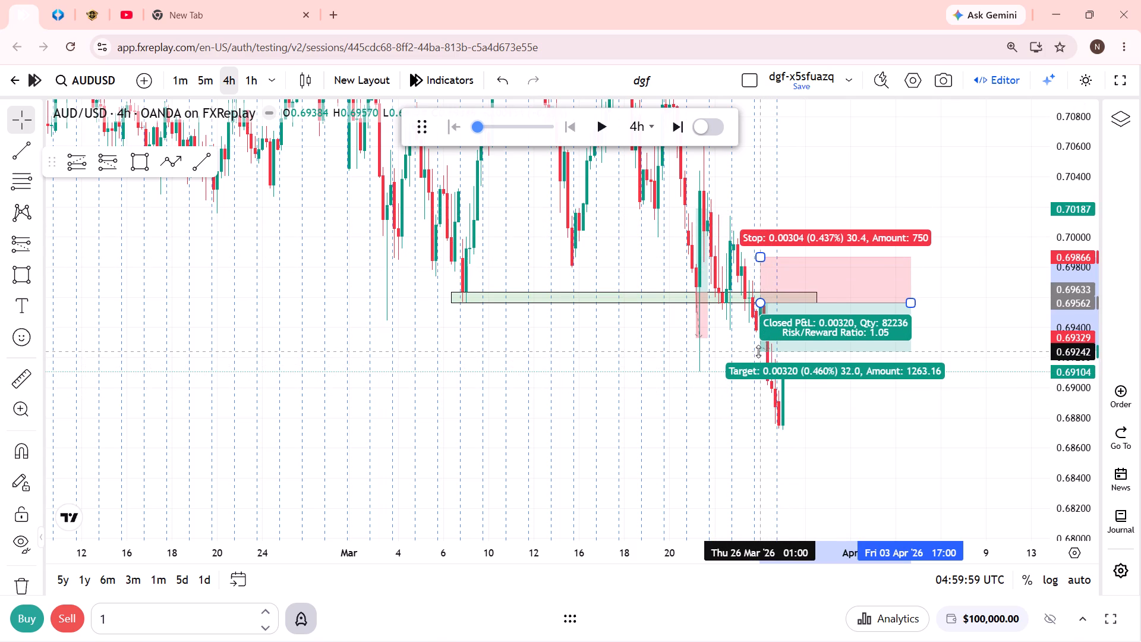
left_click_drag(758, 351, 758, 349)
Shorten the 26 March short position so it ends at 26 March 17:00.
left_click_drag(909, 304, 839, 304)
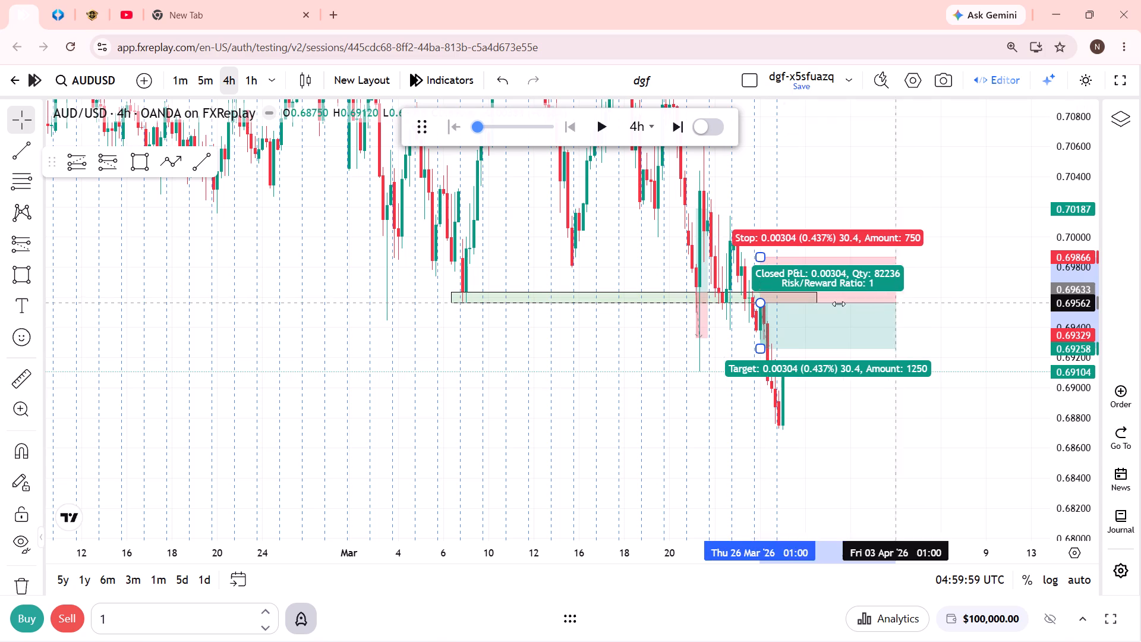
left_click_drag(839, 304, 773, 304)
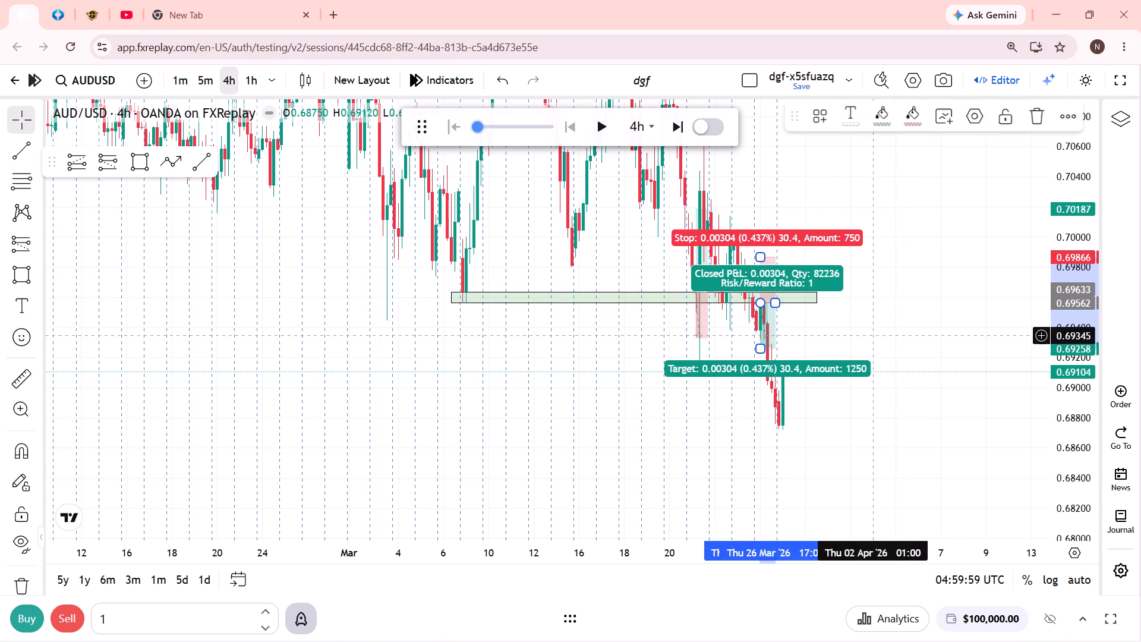
left_click(878, 338)
left_click_drag(878, 339, 932, 344)
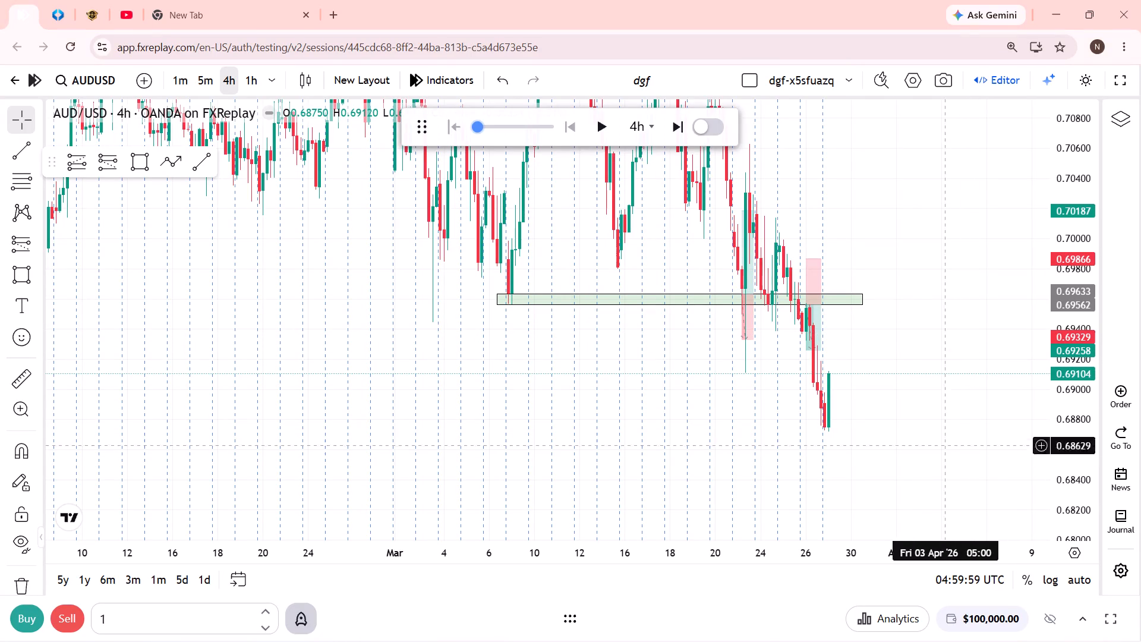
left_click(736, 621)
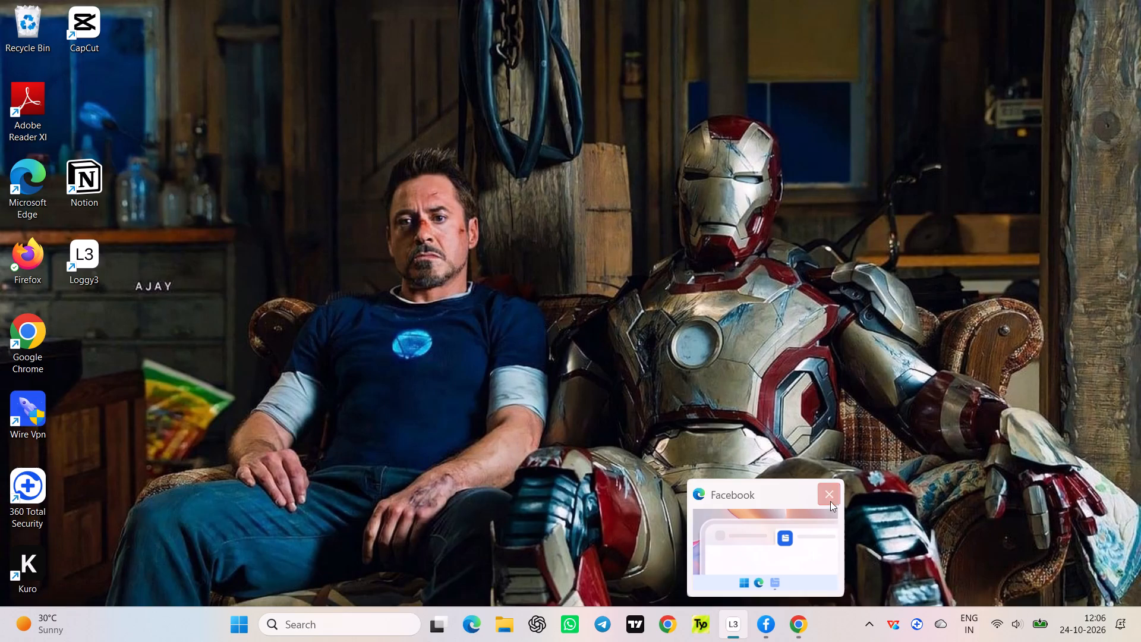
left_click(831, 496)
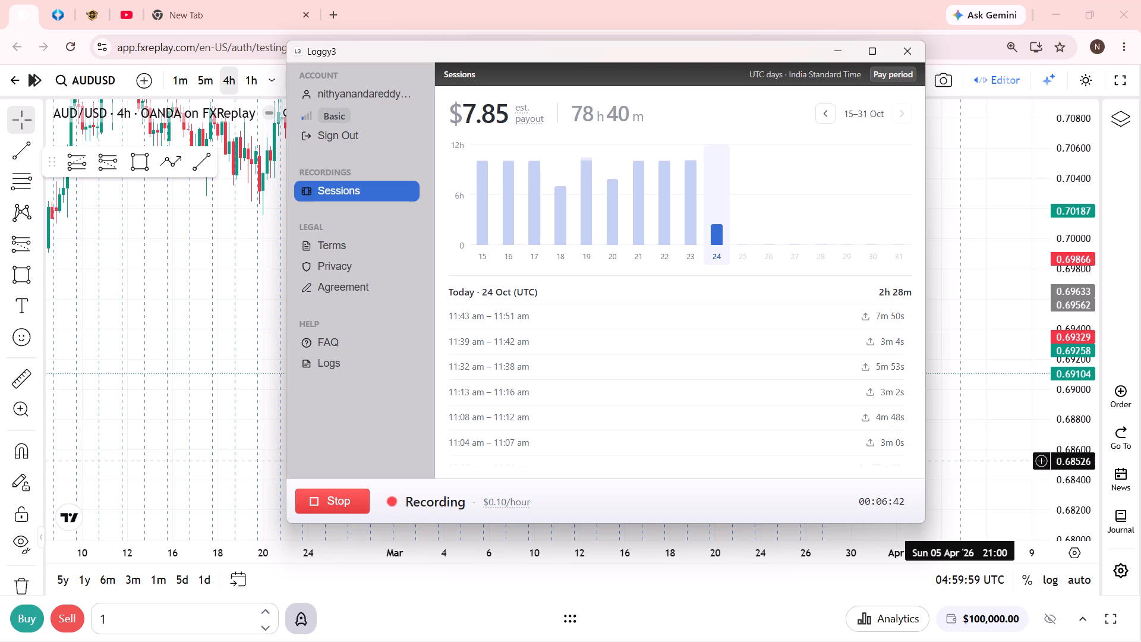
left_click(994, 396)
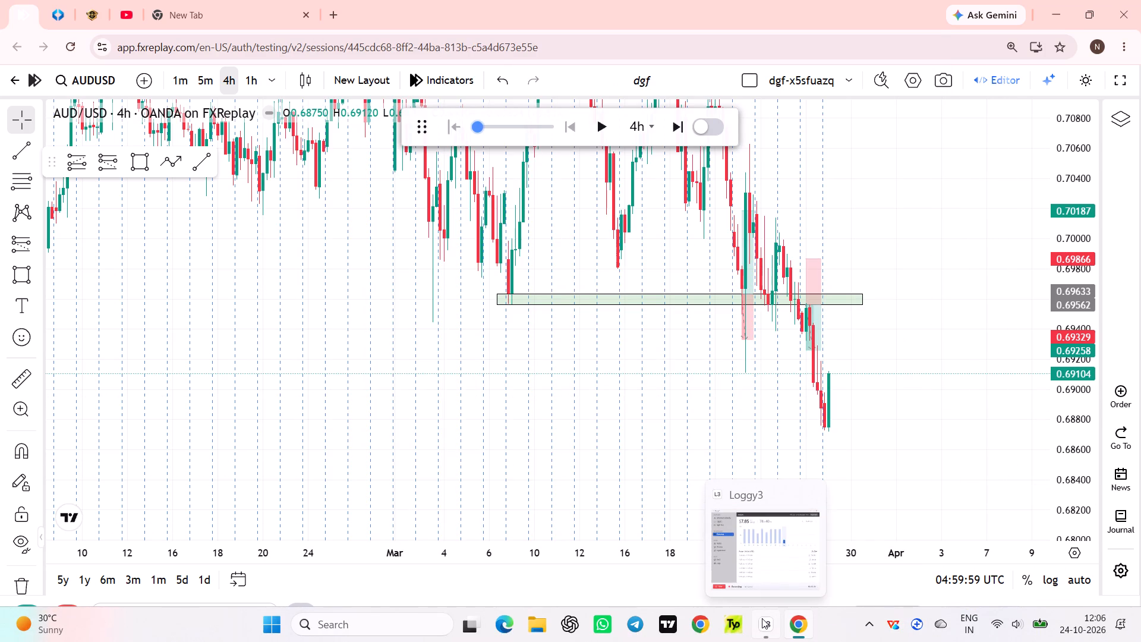
Switch the chart to full-screen mode.
left_click(1121, 81)
Examine the 4h price action around the lower zone, the 23 March long and the 26 March short.
left_click_drag(990, 291, 1015, 355)
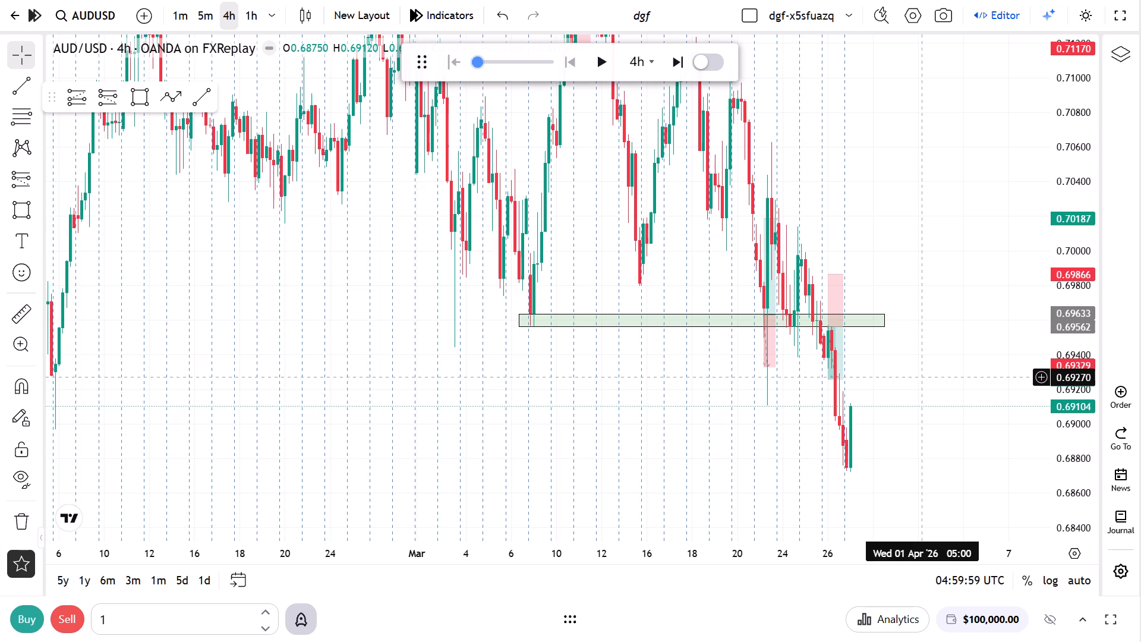
scroll(907, 380, "up", 2)
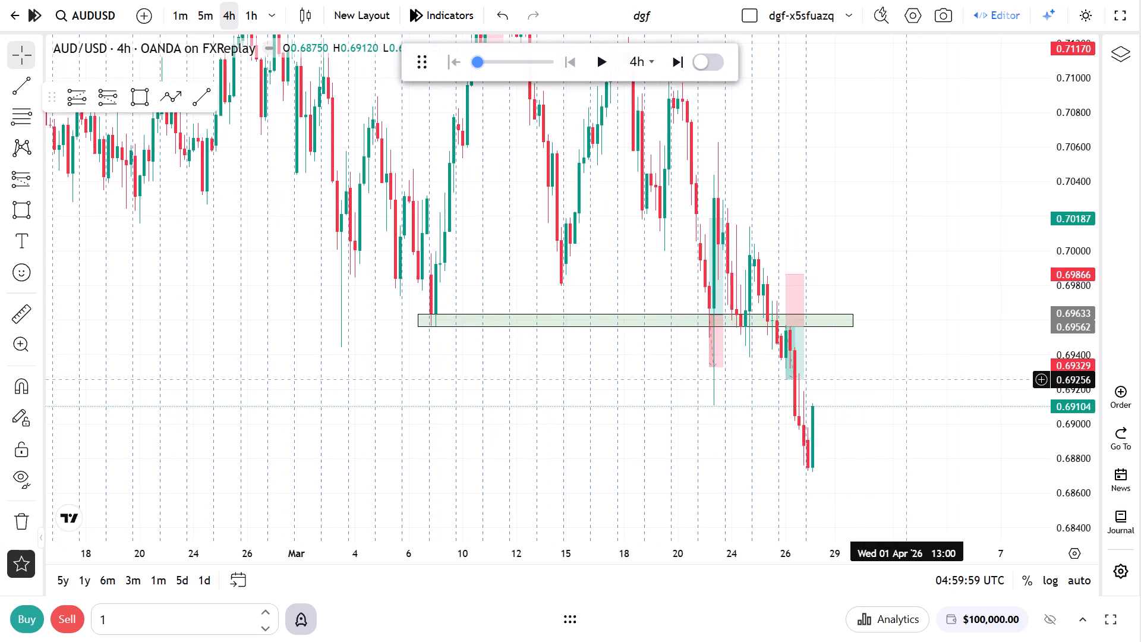
left_click_drag(906, 382, 930, 423)
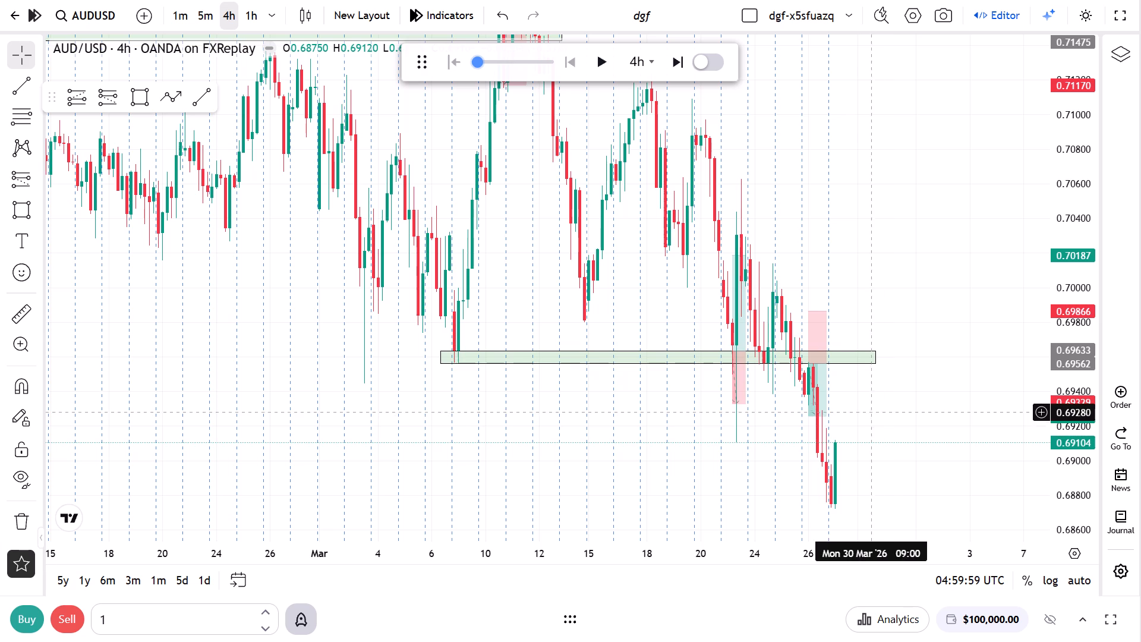
left_click(954, 396)
left_click_drag(954, 396, 967, 325)
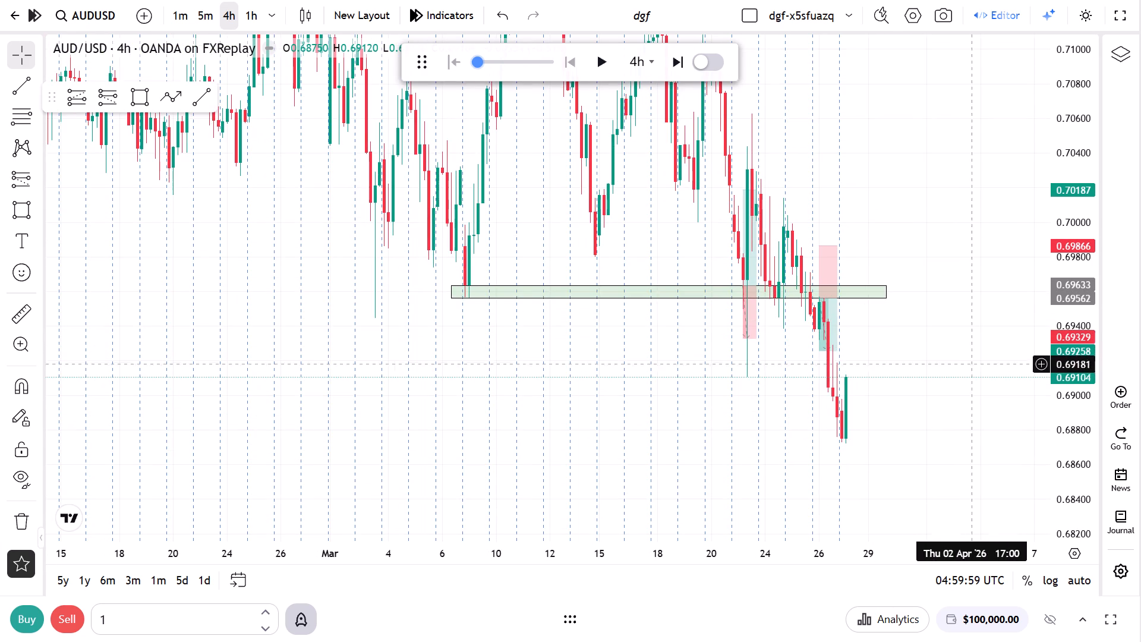
left_click_drag(940, 342, 952, 399)
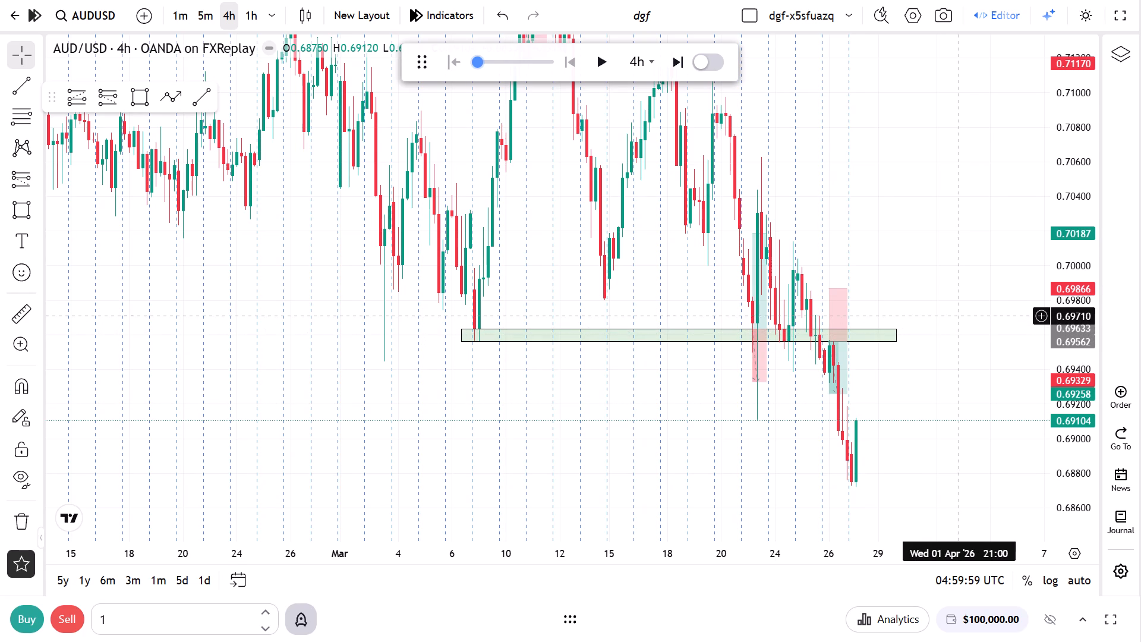
left_click_drag(960, 316, 961, 325)
Trim the lower zone to start just before the early-March low candle and end level with the 26 March short position.
left_click_drag(1060, 417, 1064, 332)
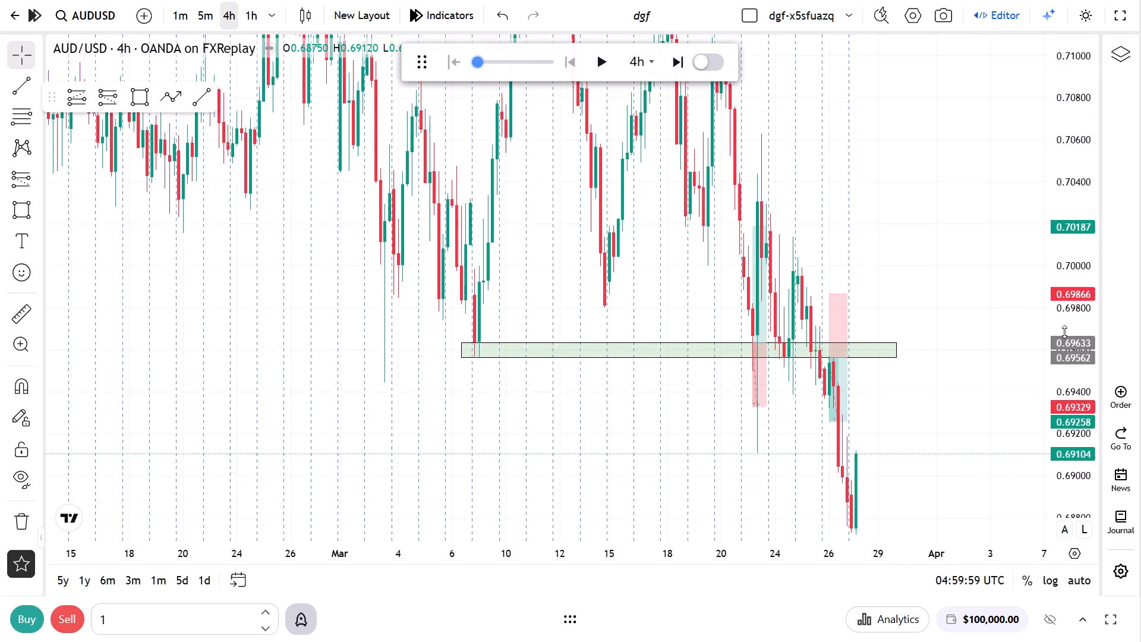
left_click_drag(1064, 332, 1051, 224)
left_click_drag(900, 380, 853, 380)
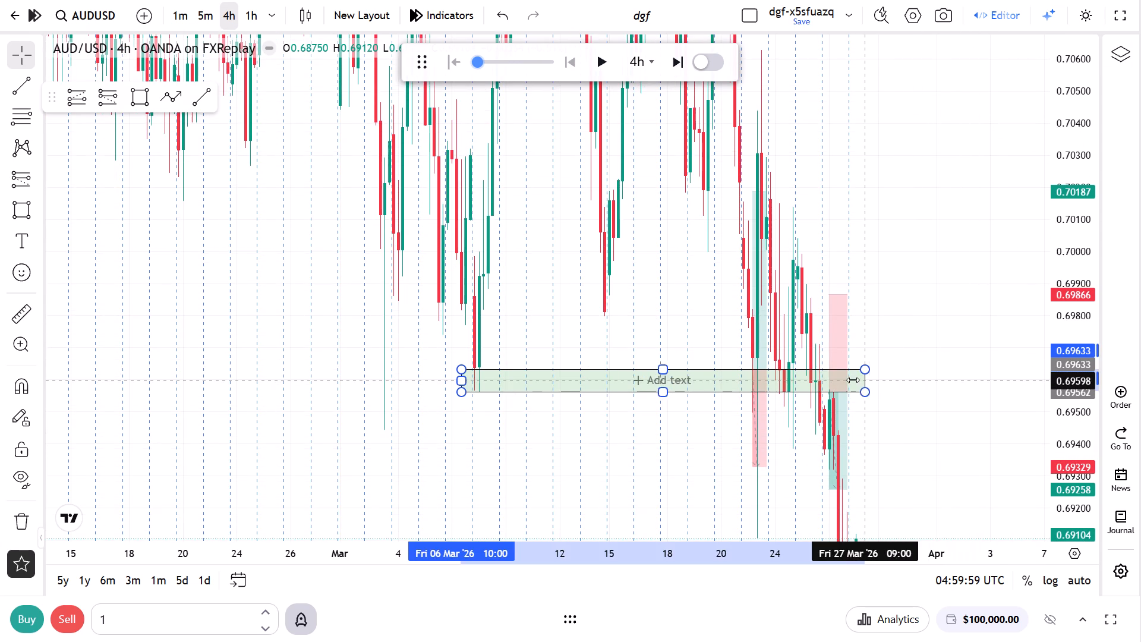
left_click_drag(853, 380, 848, 380)
left_click(918, 379)
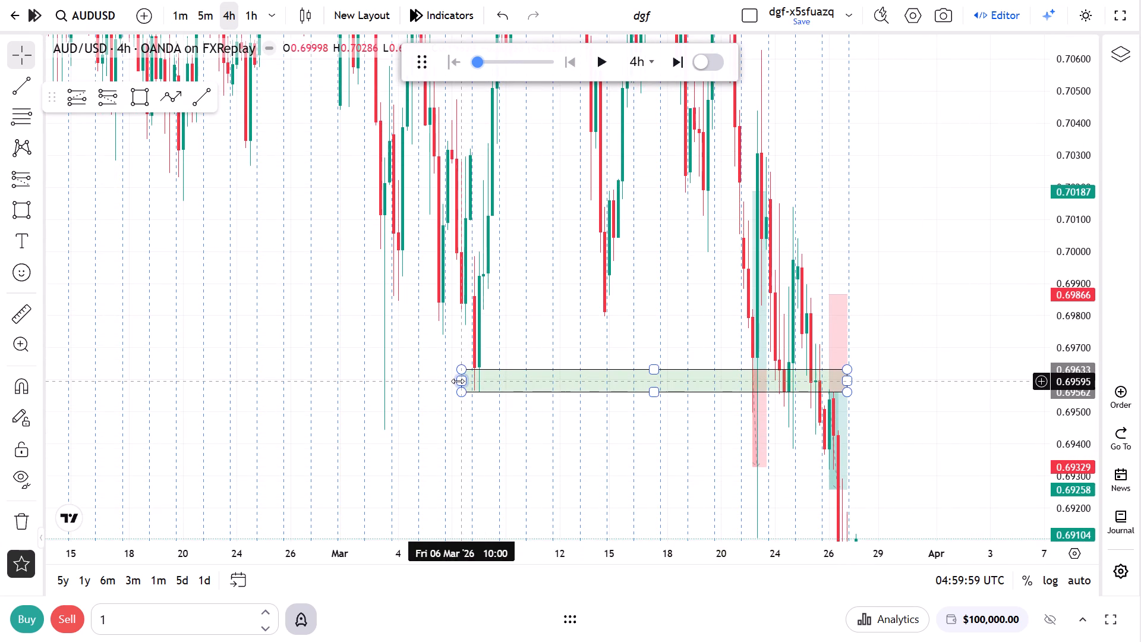
left_click_drag(458, 381, 471, 379)
left_click(633, 323)
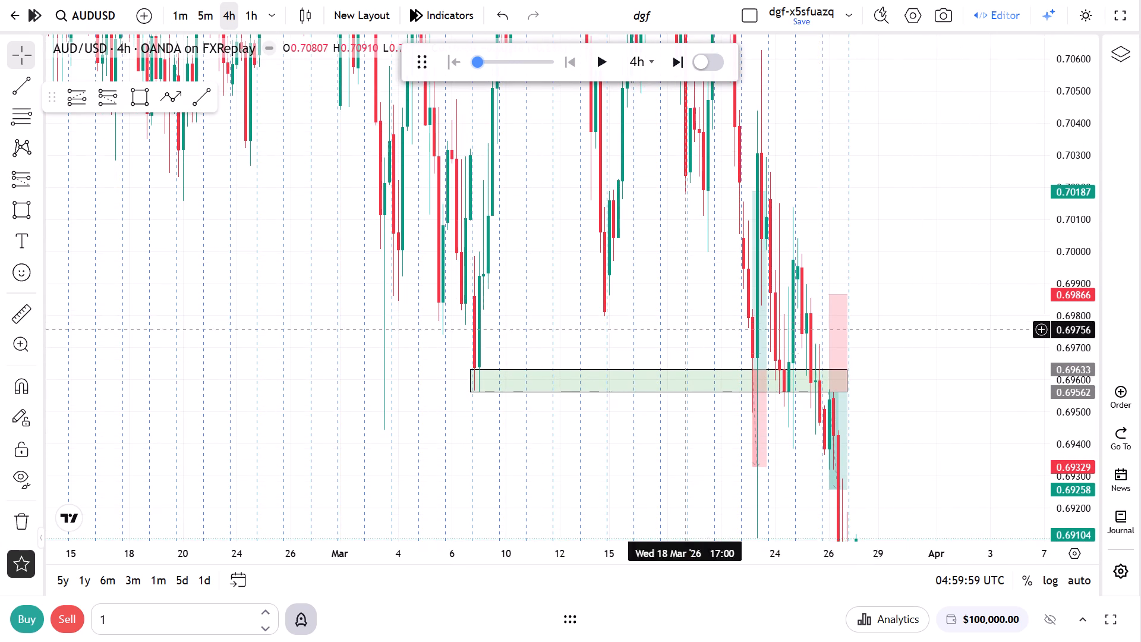
left_click_drag(1081, 315, 1063, 489)
left_click_drag(974, 469, 947, 444)
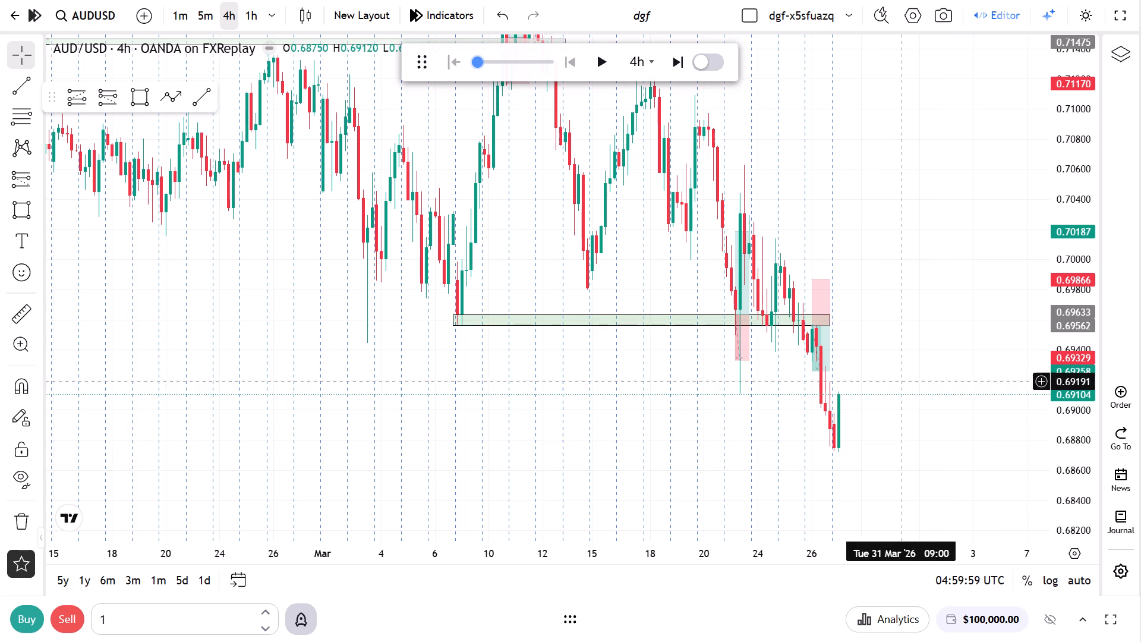
Replay the remaining 4h candles to the end of the simulation and stay on the chart.
left_click_drag(893, 370, 958, 335)
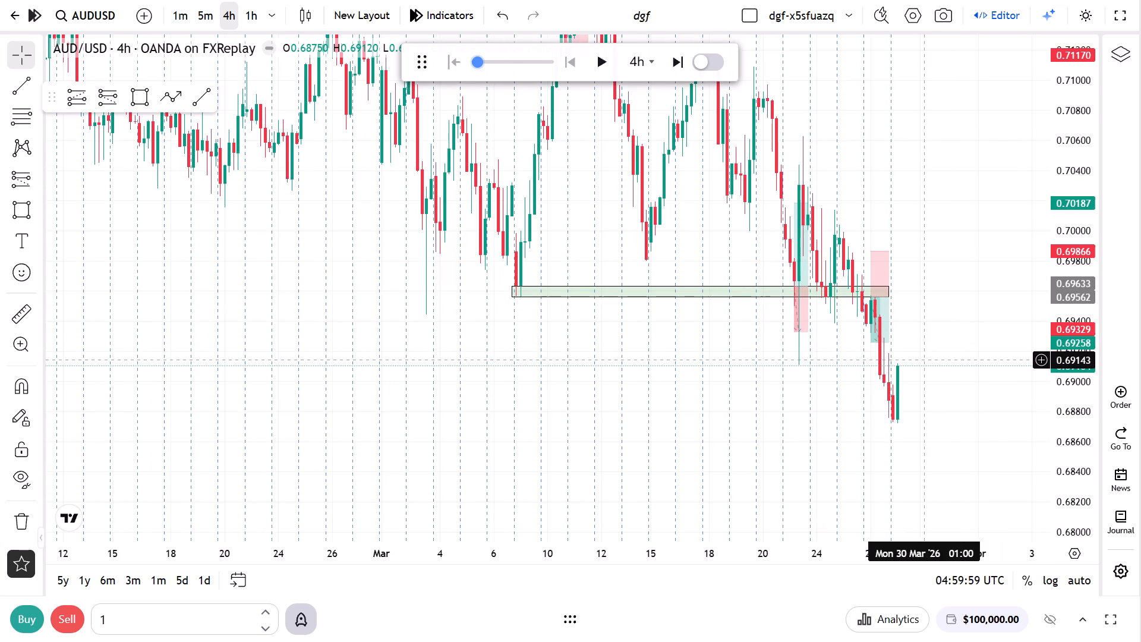
left_click_drag(929, 358, 939, 322)
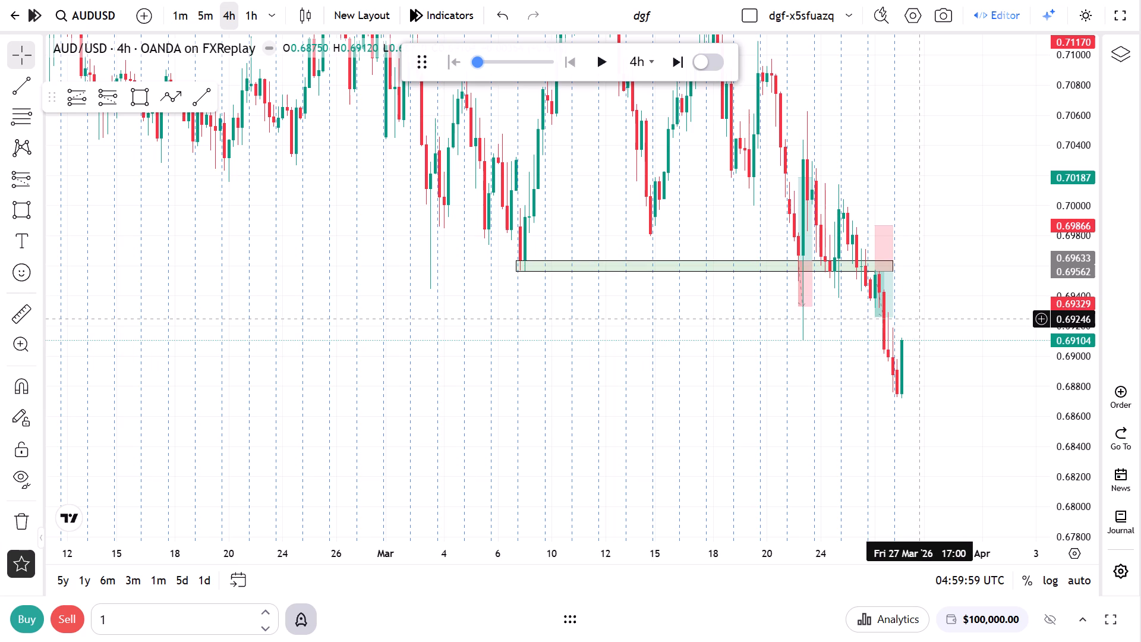
left_click(601, 62)
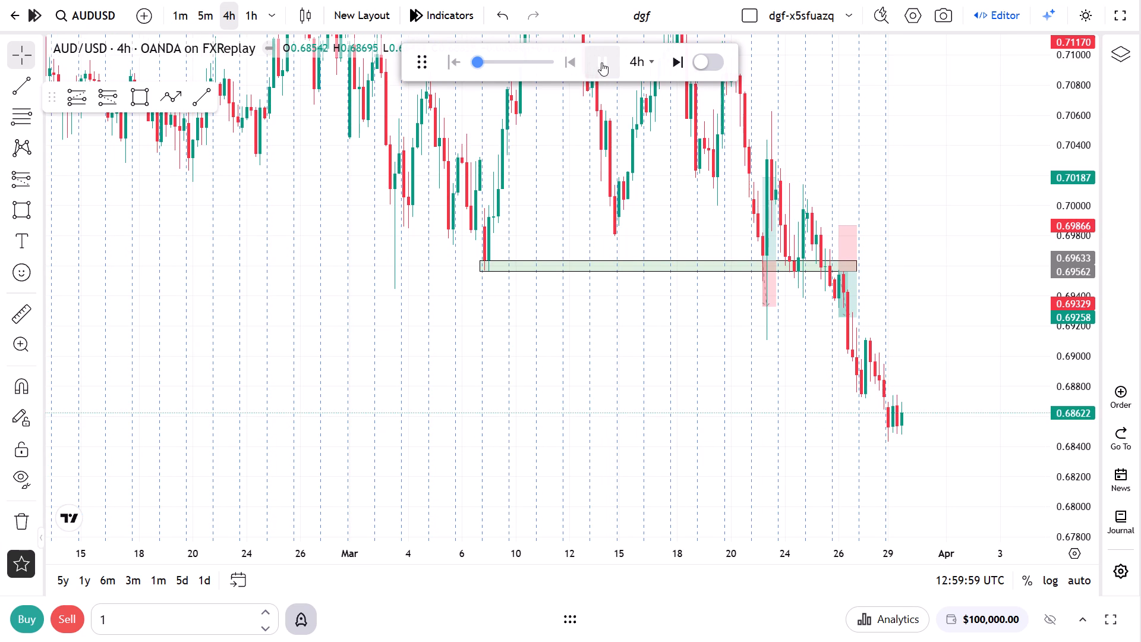
left_click_drag(970, 301, 949, 185)
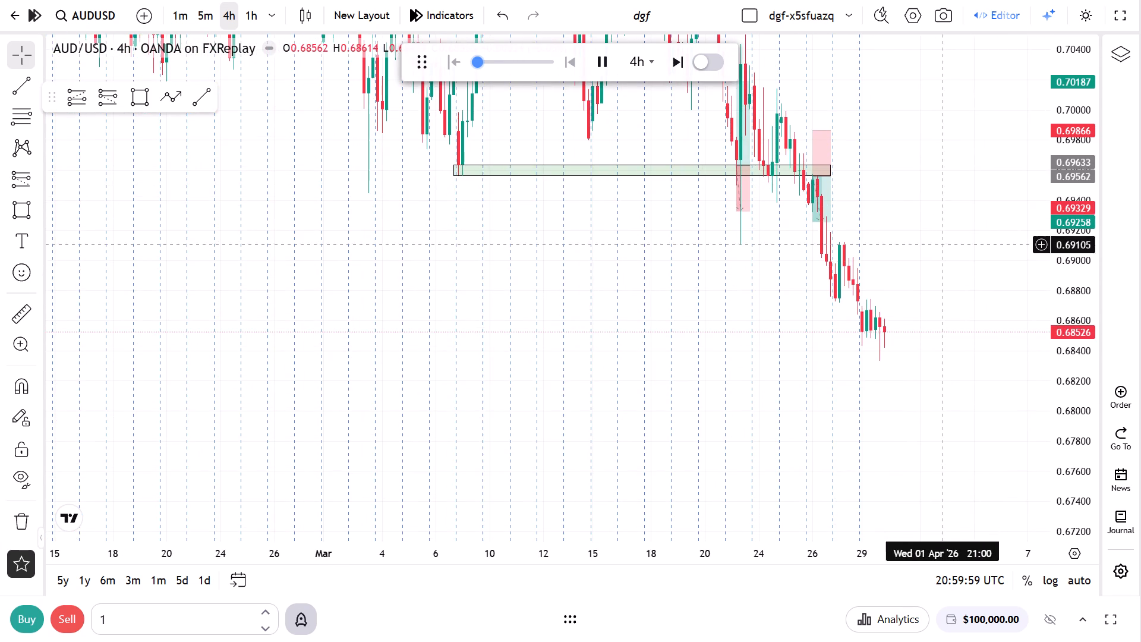
scroll(948, 281, "up", 4)
left_click_drag(952, 277, 932, 284)
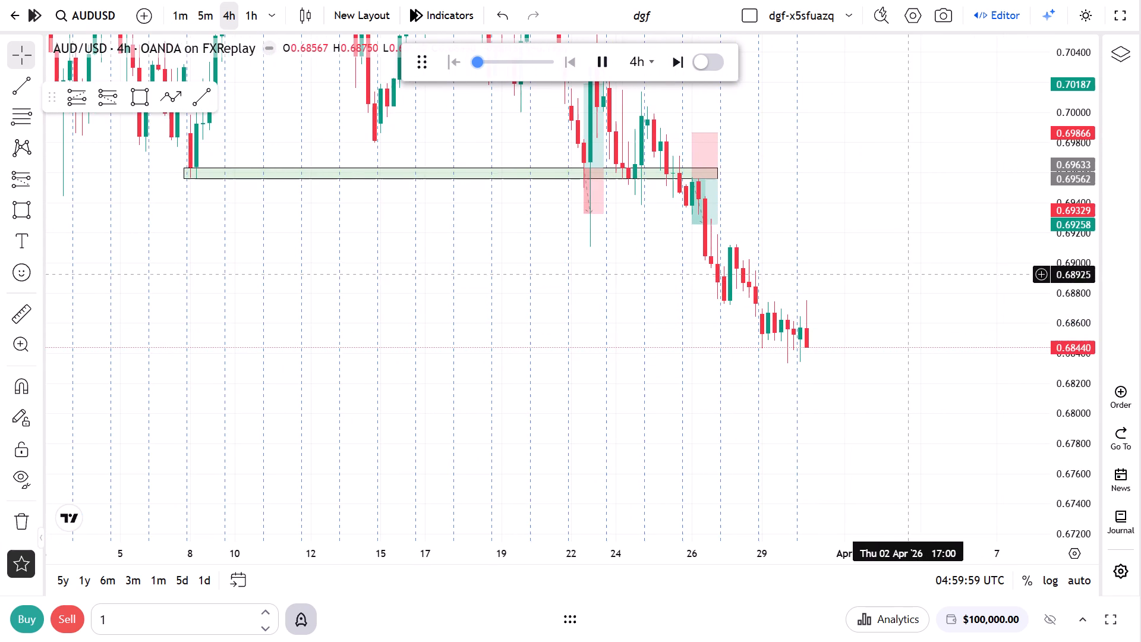
scroll(893, 278, "down", 2)
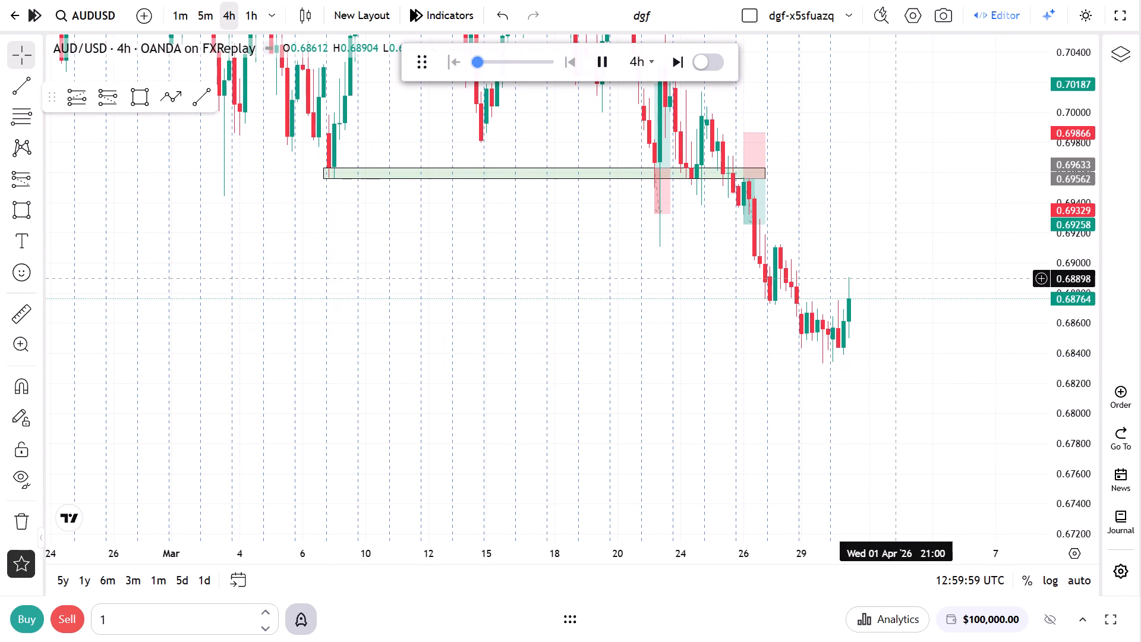
left_click_drag(903, 267, 919, 290)
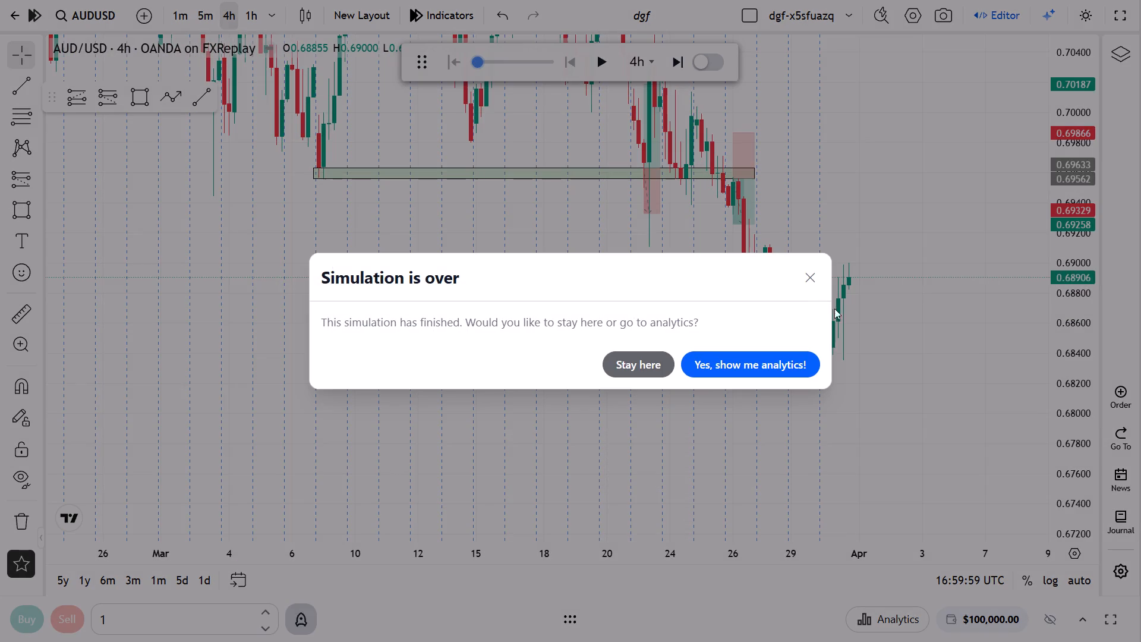
left_click(811, 278)
Examine the 4h price action from the late-March decline back through both marked zones to the late-January candles.
left_click_drag(908, 206, 932, 324)
left_click(932, 324)
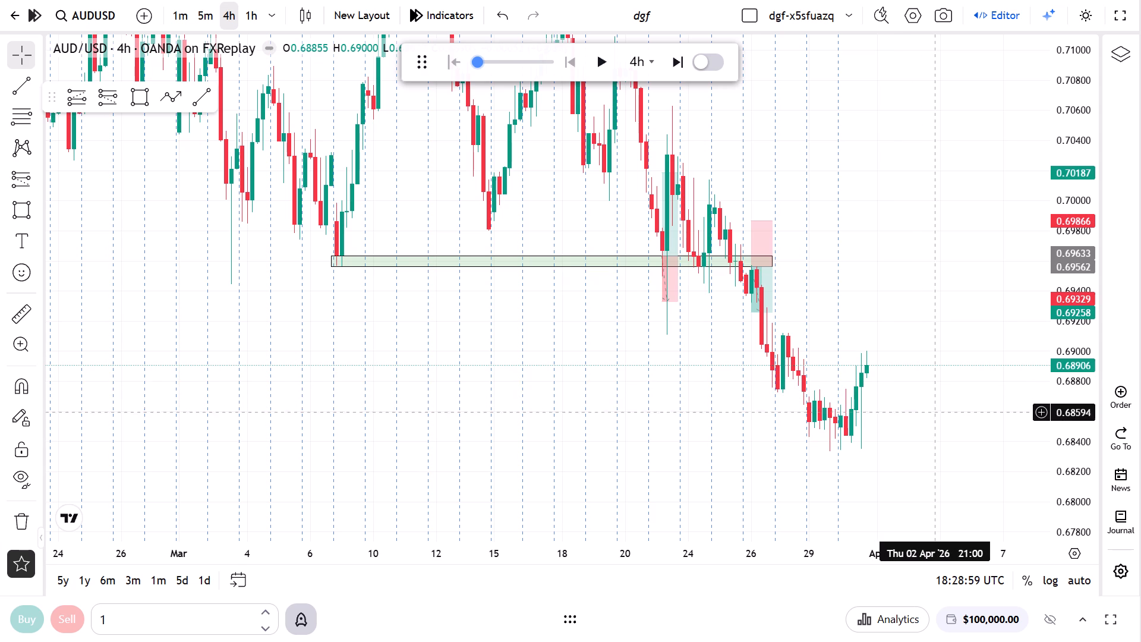
left_click_drag(886, 355, 903, 401)
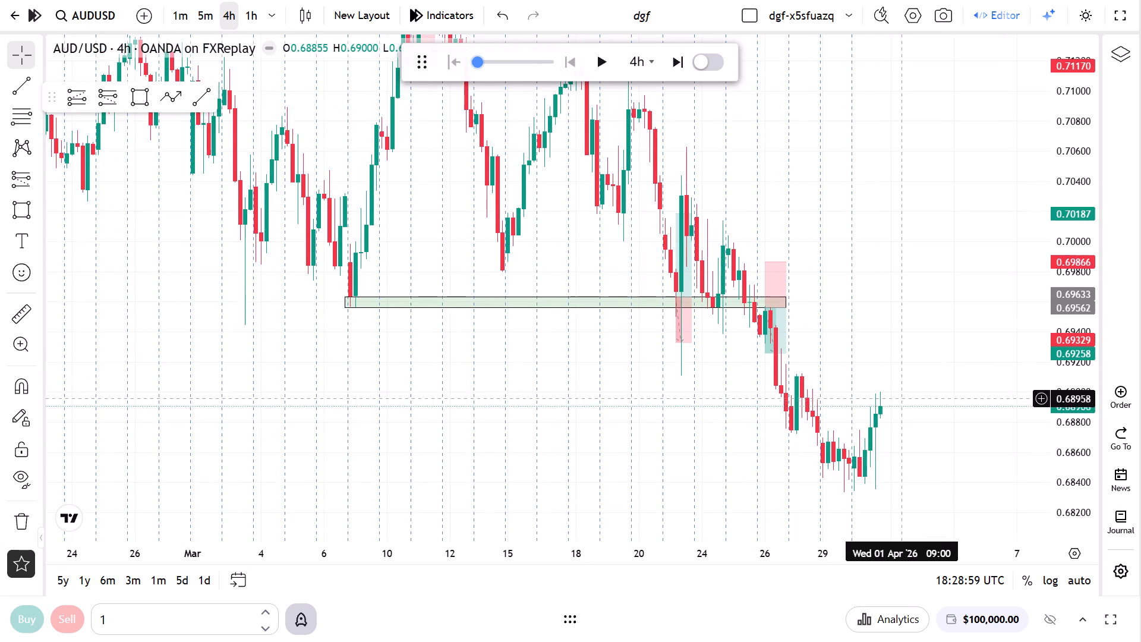
left_click_drag(864, 376, 892, 440)
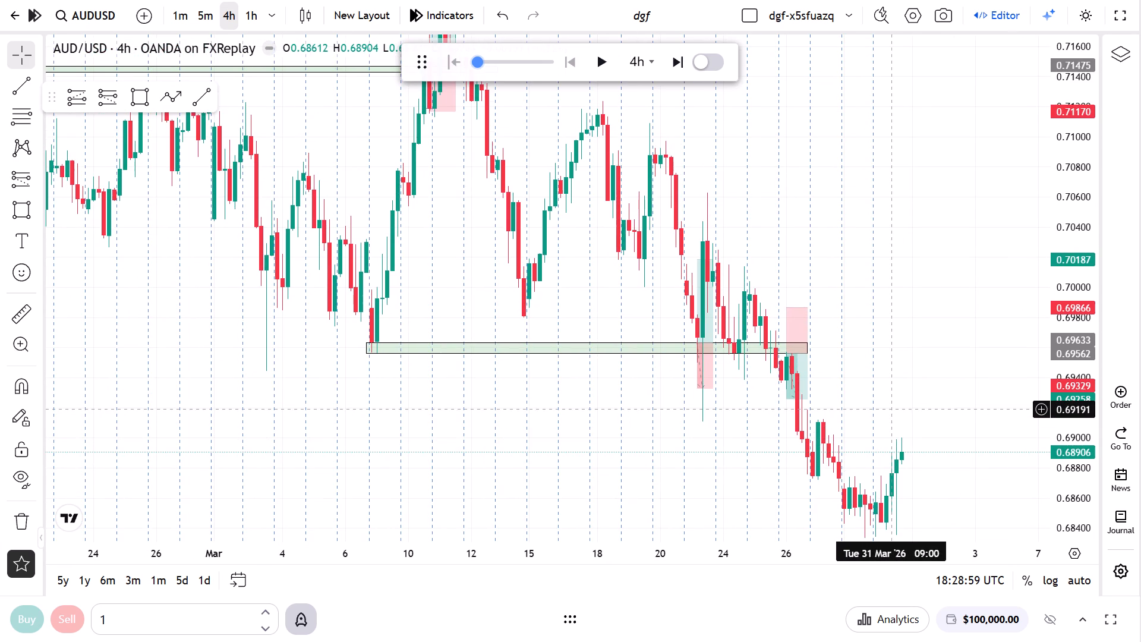
left_click_drag(893, 411, 897, 421)
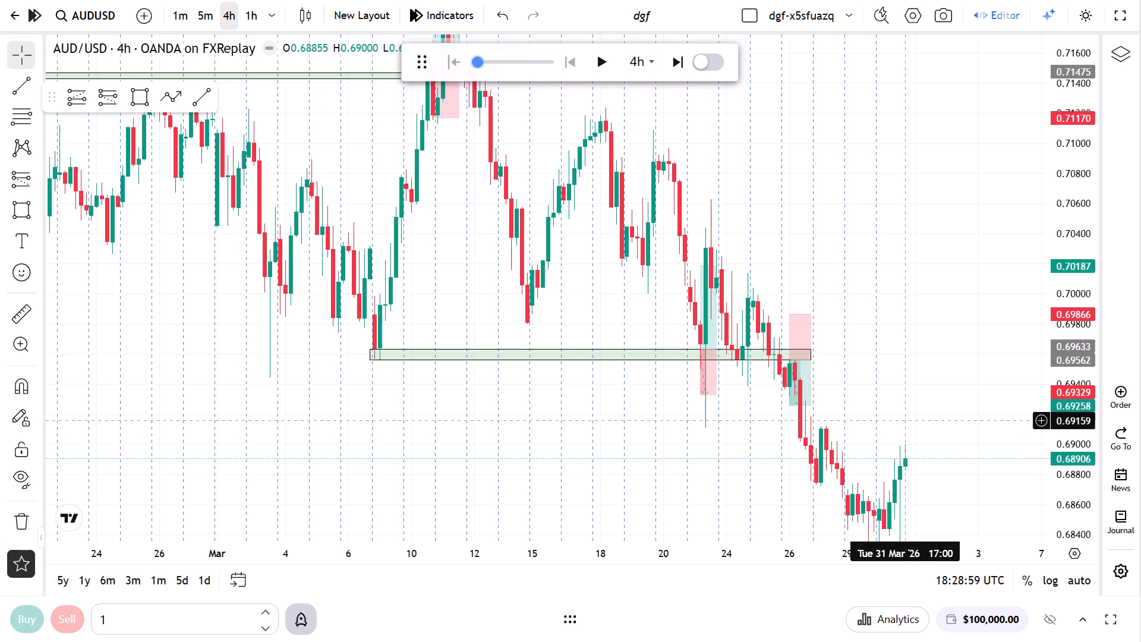
left_click(906, 421)
scroll(833, 408, "down", 5)
left_click_drag(555, 285, 727, 382)
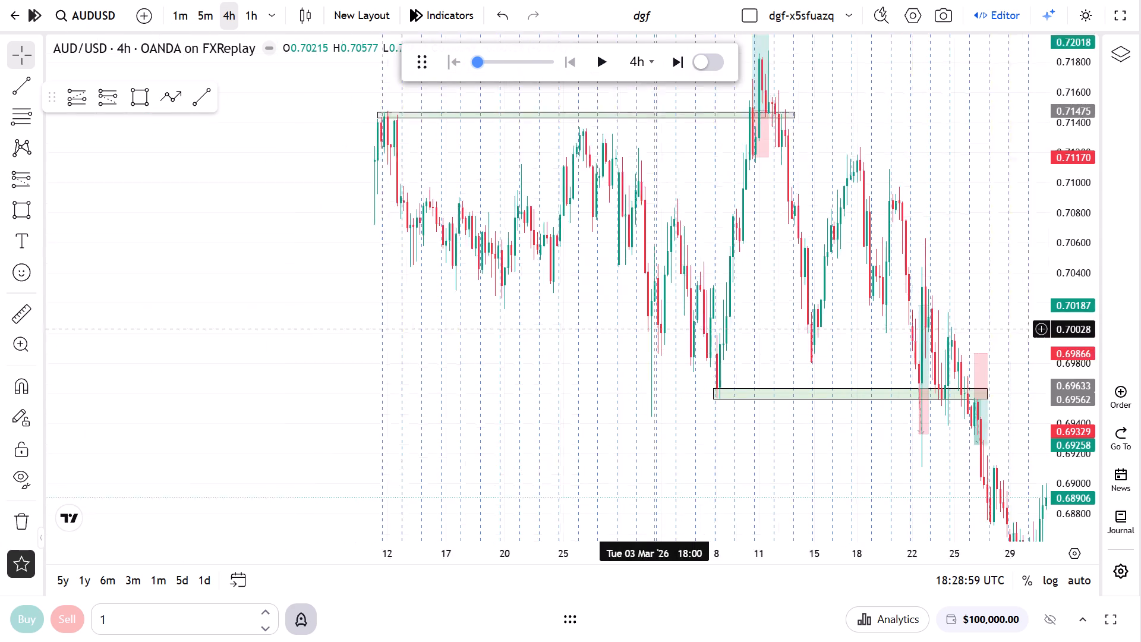
left_click_drag(727, 382, 757, 410)
left_click_drag(581, 333, 797, 299)
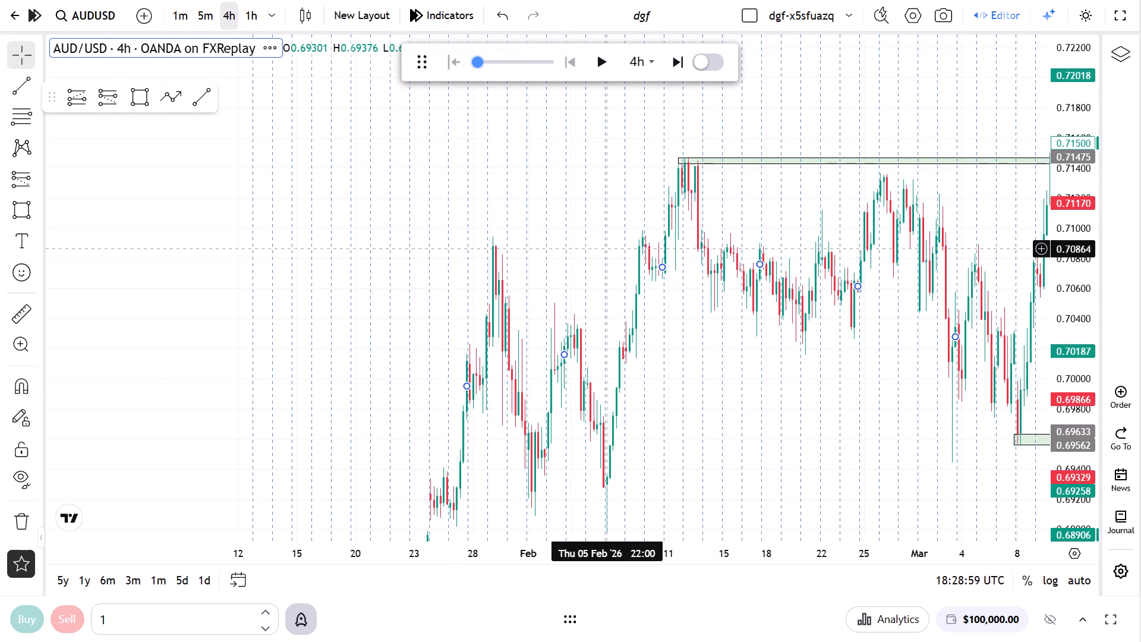
left_click(609, 238)
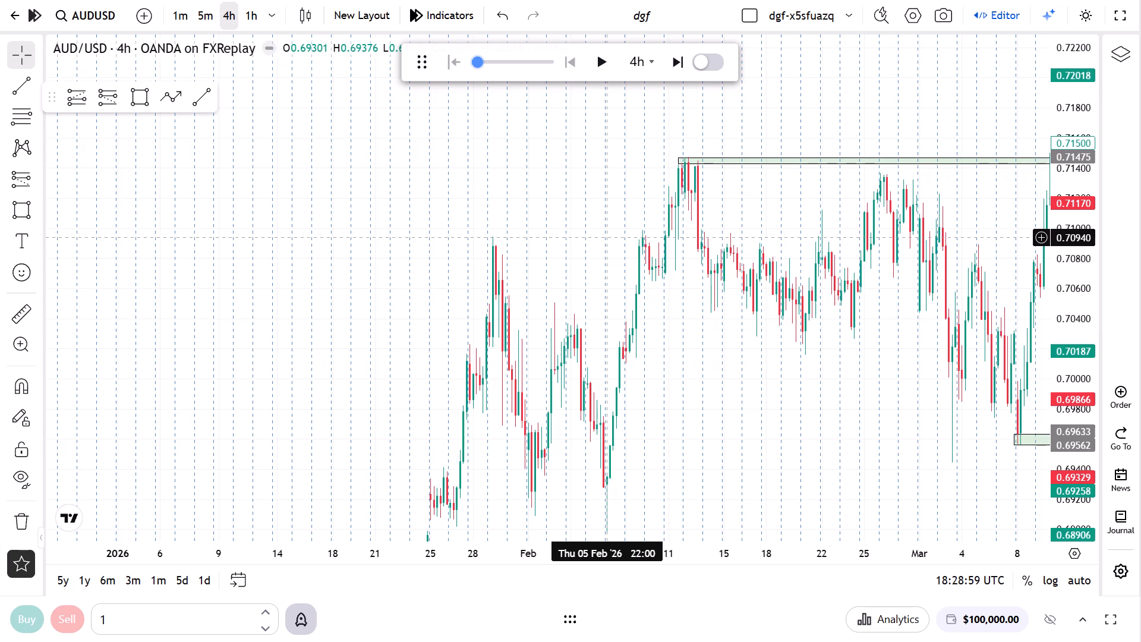
scroll(609, 238, "up", 2)
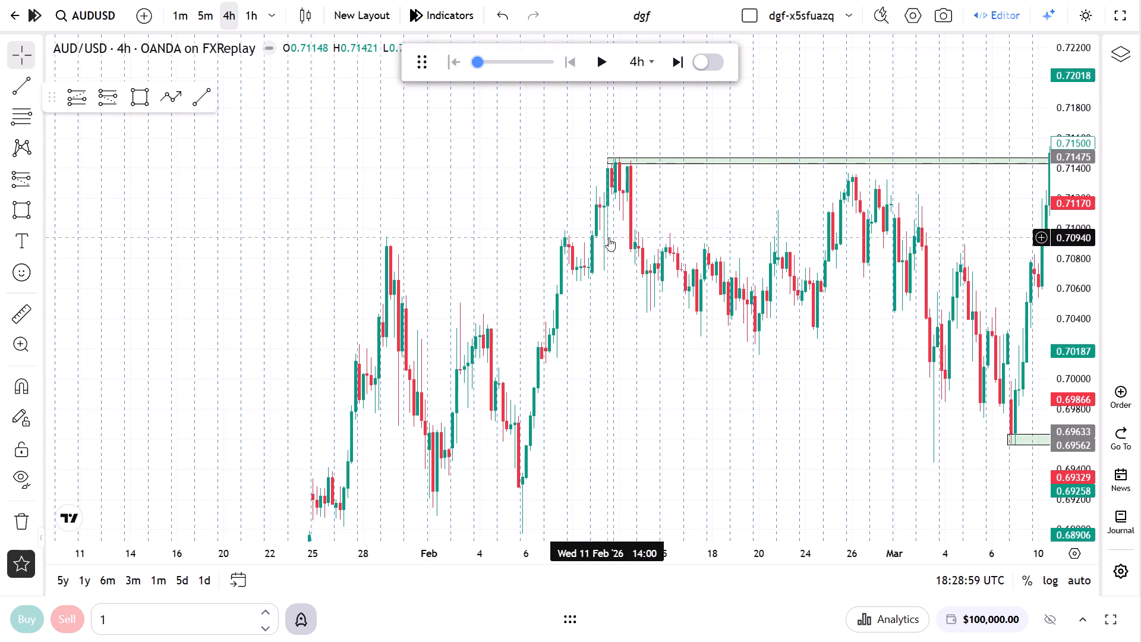
Measure the price range from about 0.7095 at 11 February 14:00 up to the upper zone.
left_click(28, 313)
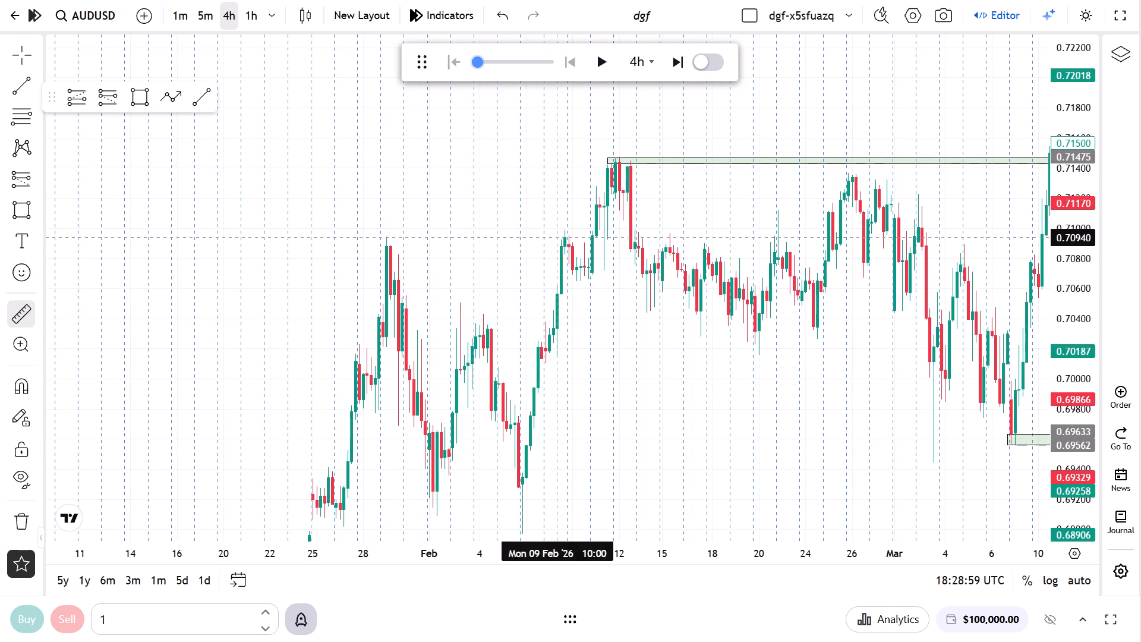
left_click(609, 236)
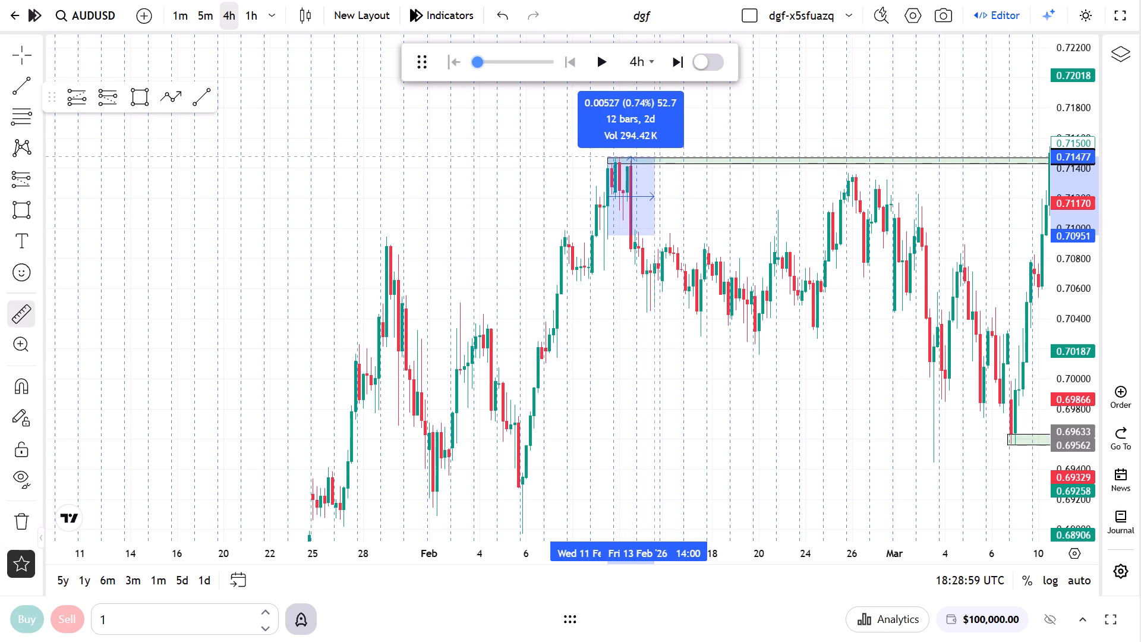
right_click_drag(658, 188, 660, 194)
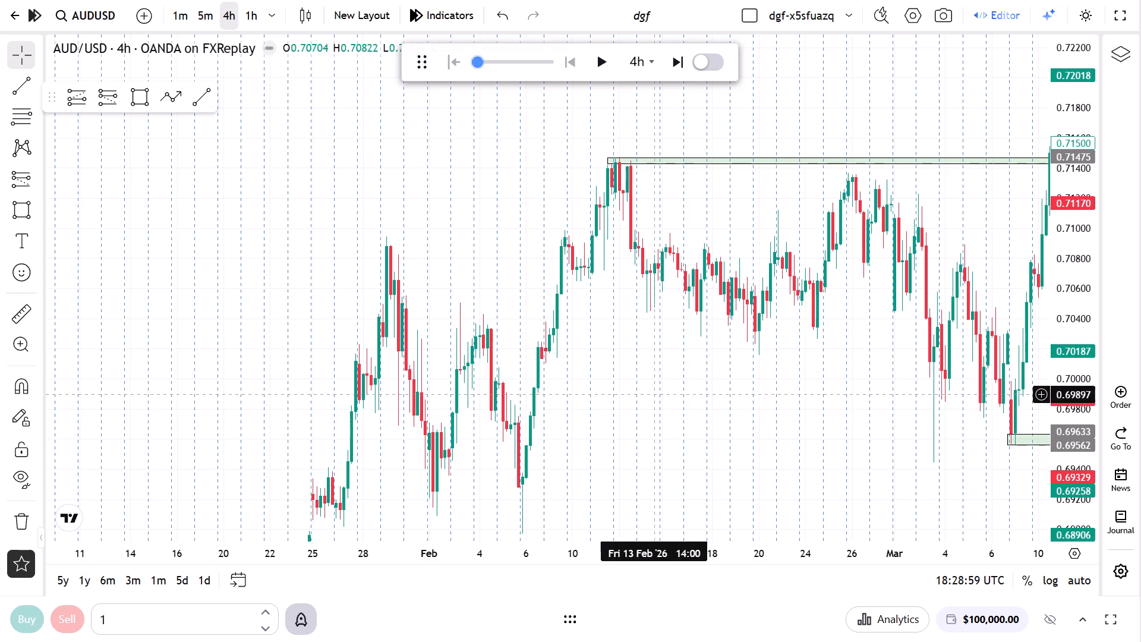
Review the 4h price action from the February start of the upper zone through the March long and the lower zone.
left_click_drag(708, 395, 631, 426)
left_click_drag(710, 418, 648, 423)
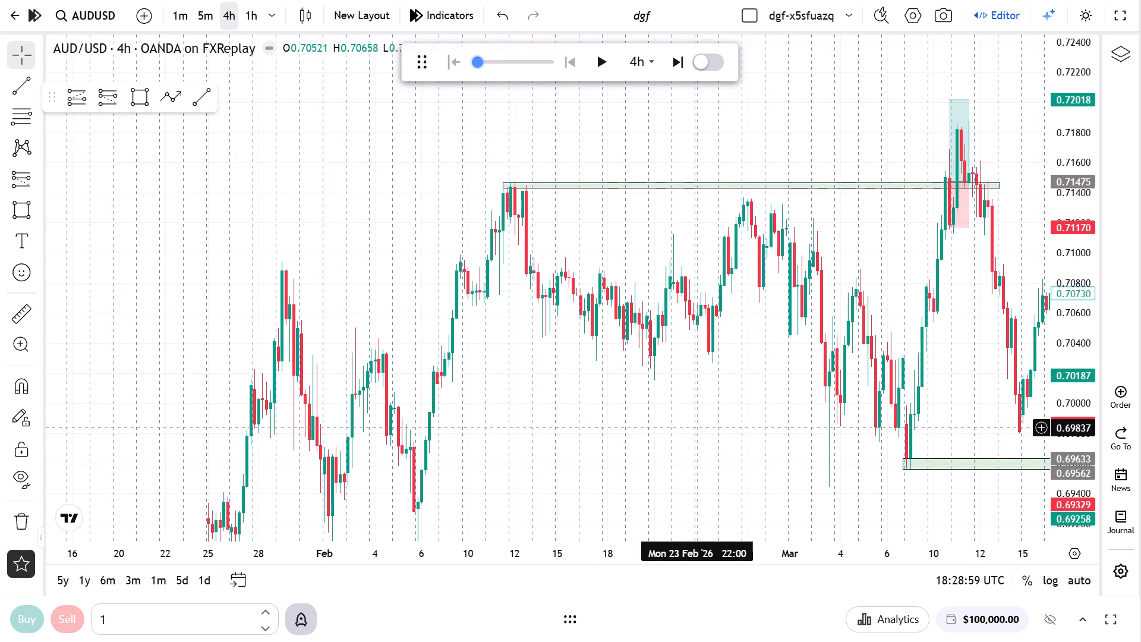
left_click_drag(701, 429, 582, 420)
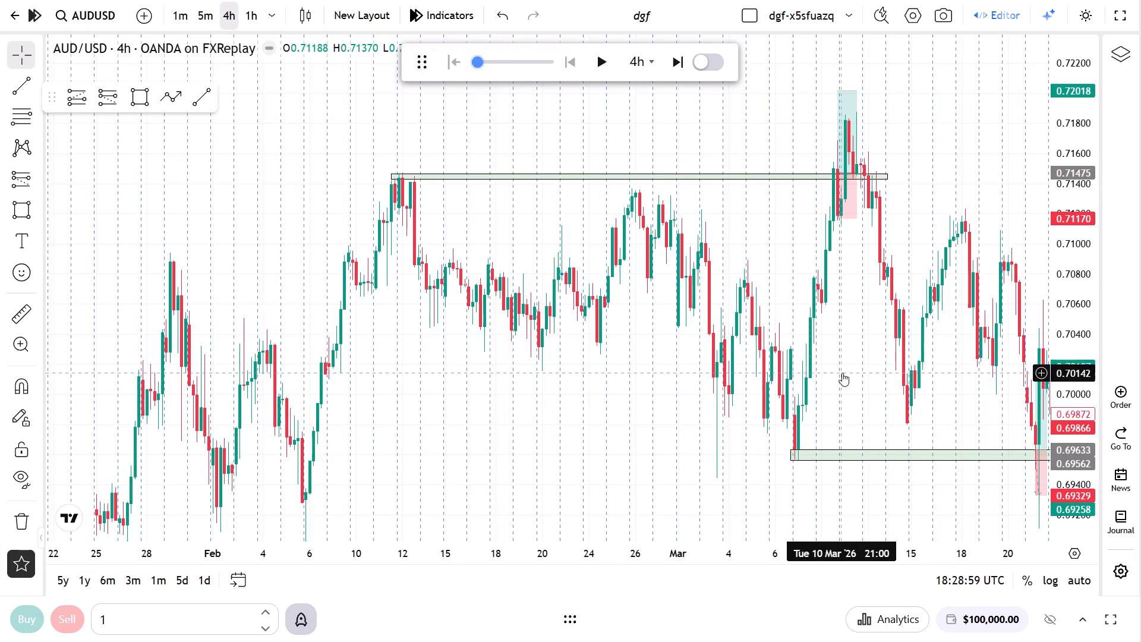